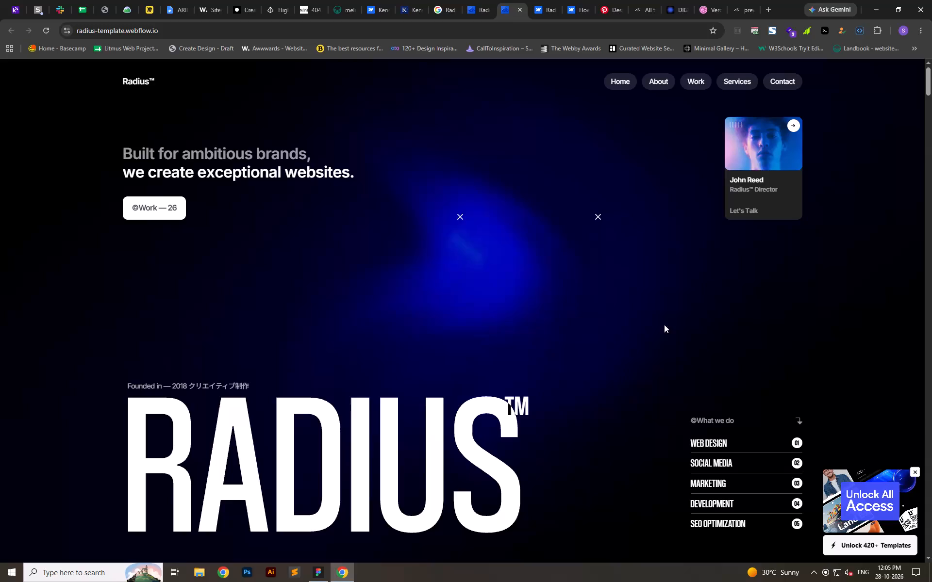
Look over the Radius template homepage, from the hero through the client, about and services sections.
left_click(919, 468)
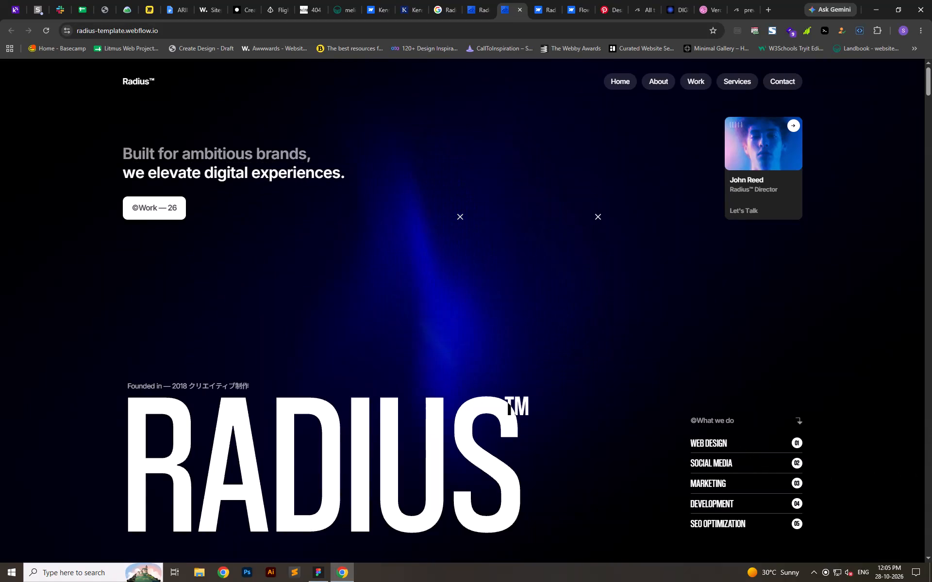
left_click_drag(682, 417, 809, 525)
left_click(826, 527)
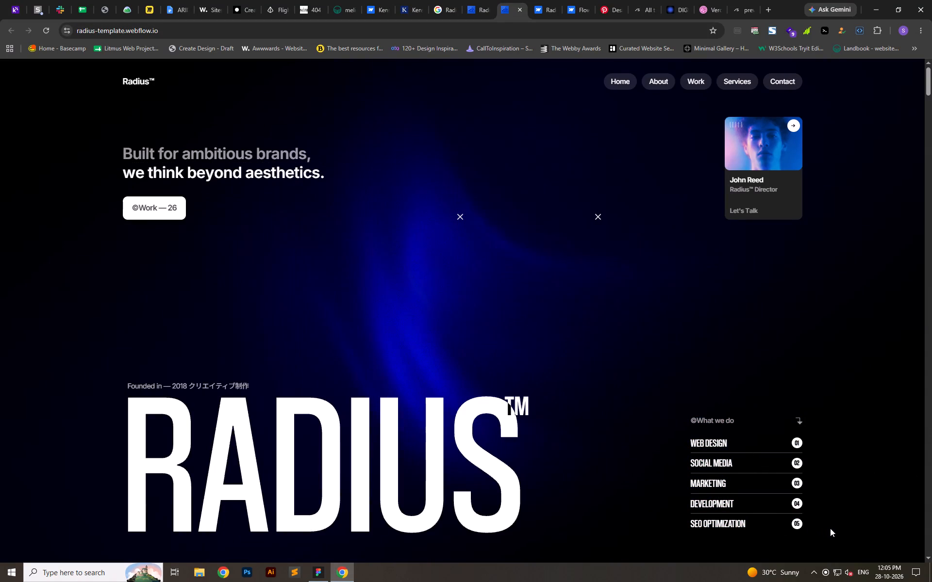
left_click_drag(830, 528, 687, 444)
left_click(687, 444)
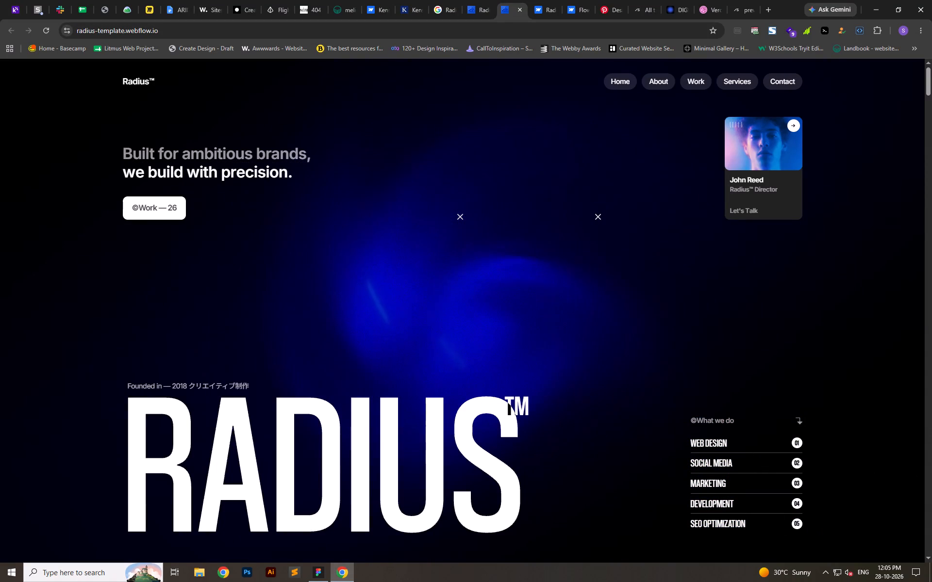
left_click_drag(505, 404, 525, 402)
left_click(583, 401)
left_click(598, 217)
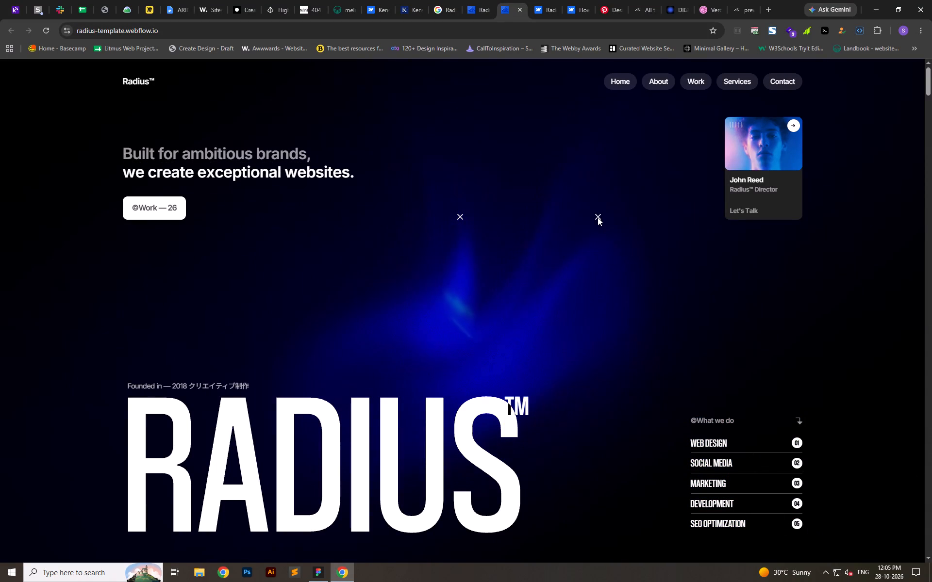
scroll(460, 233, "up", 6)
scroll(477, 275, "down", 5)
scroll(587, 341, "down", 6)
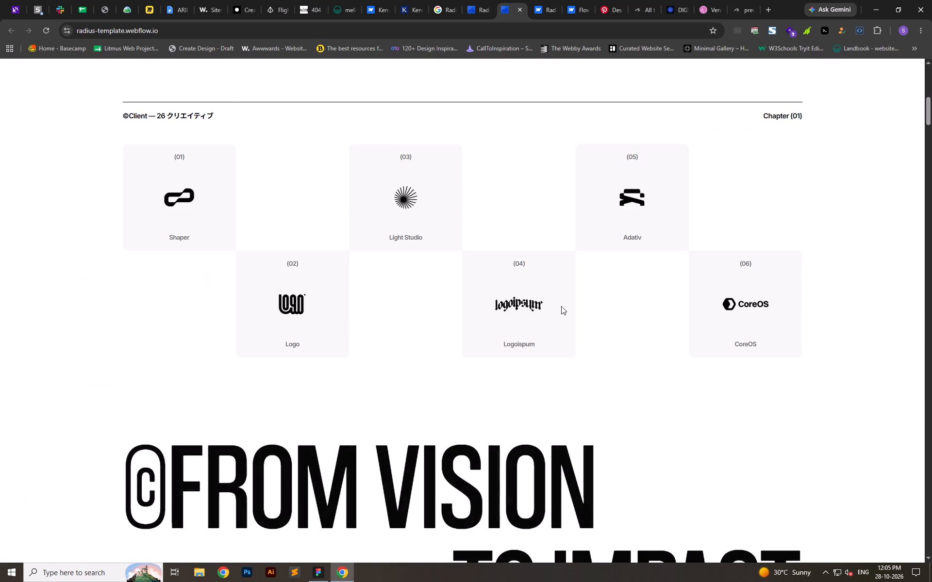
scroll(593, 334, "down", 12)
scroll(737, 333, "down", 5)
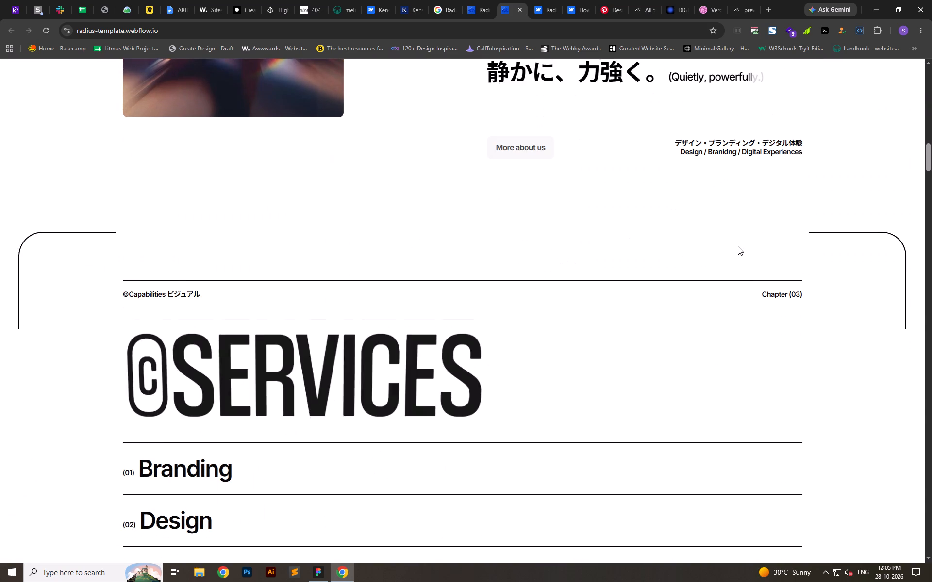
left_click_drag(833, 149, 491, 177)
left_click(534, 225)
scroll(149, 360, "down", 6)
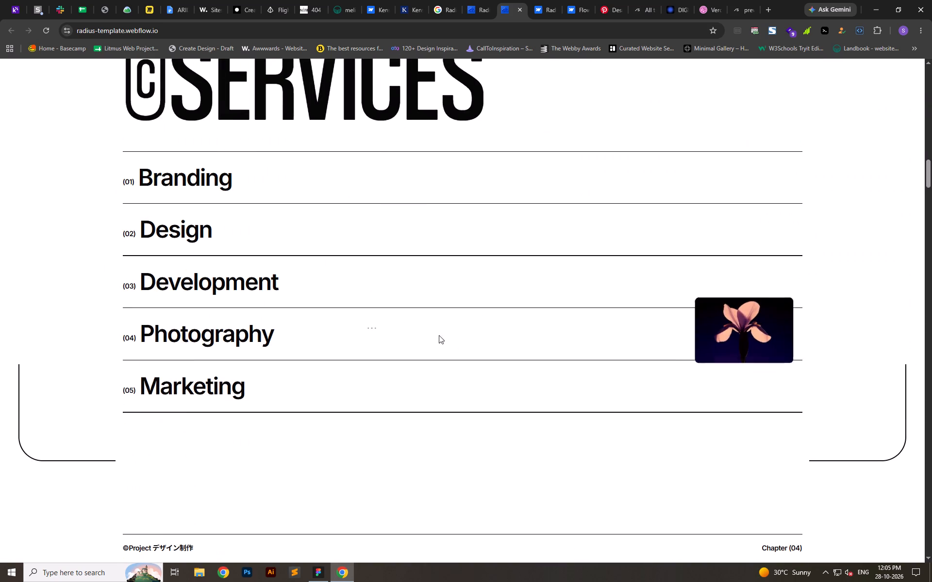
left_click_drag(926, 165, 924, 60)
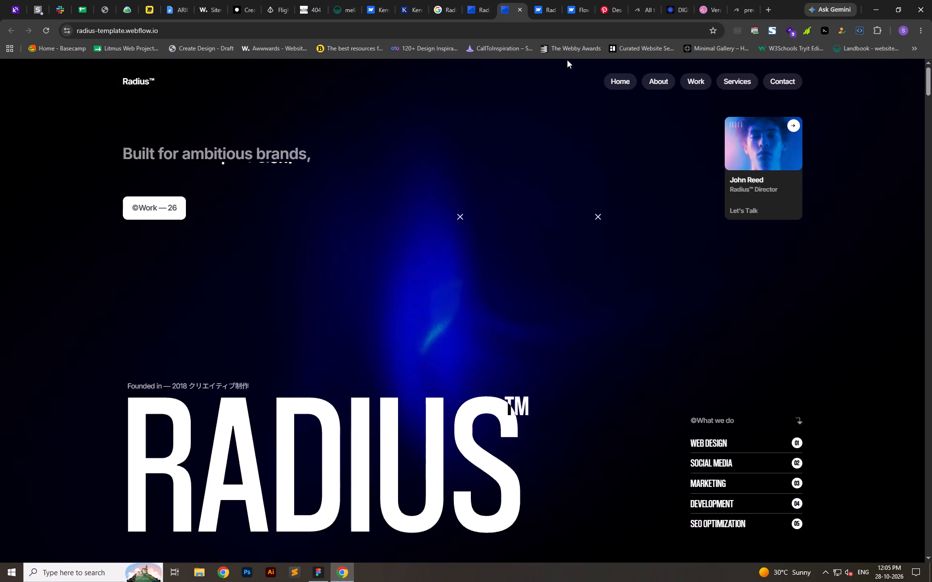
Copy the Radius template page's web address.
left_click(166, 30)
key("ctrl+c")
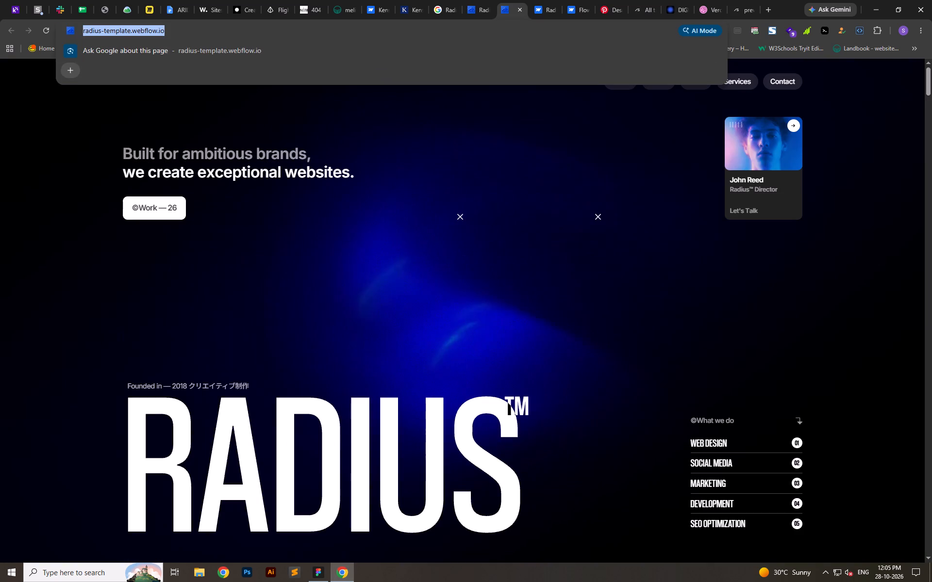
Switch to Figma and open the recent file Button - UI Component.
left_click(311, 581)
left_click(576, 230)
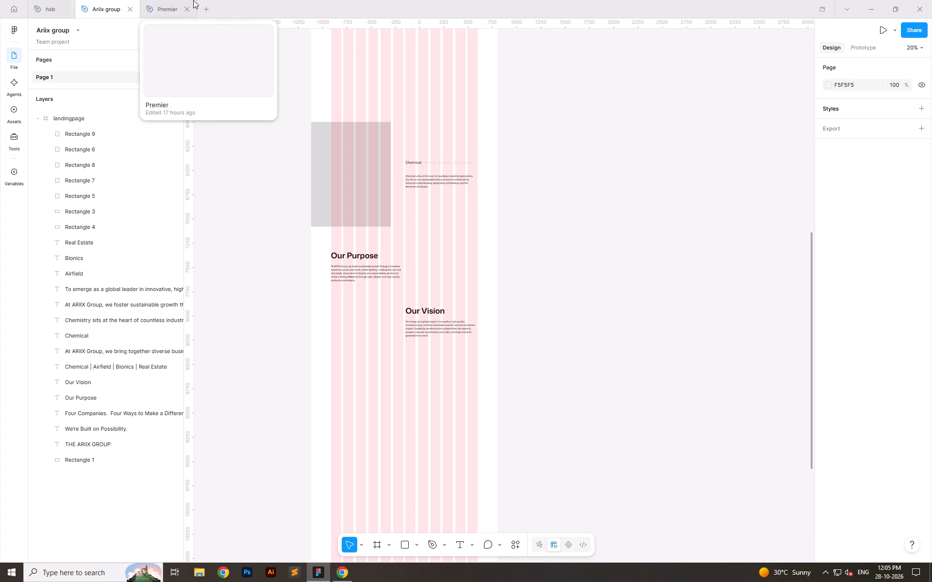
left_click(201, 0)
left_click(207, 8)
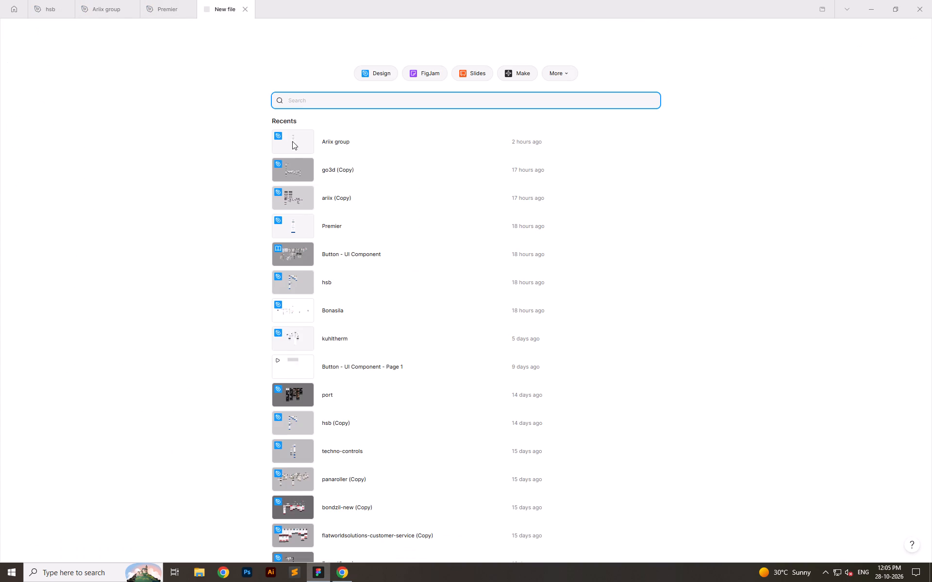
left_click(334, 256)
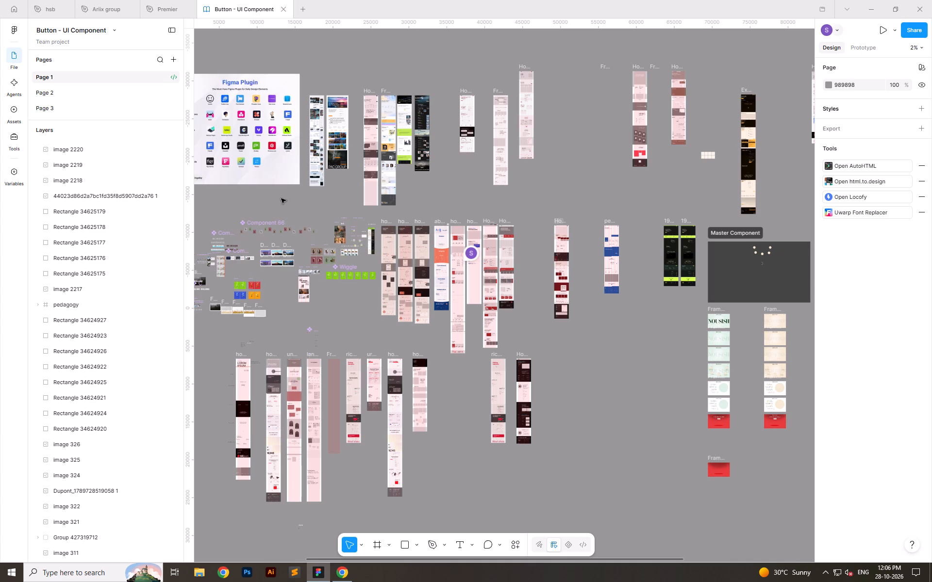
Examine the page designs and components spread across Page 1, including the area beyond the Master Component section.
left_click(630, 339)
scroll(715, 292, "up", 6, "ctrl")
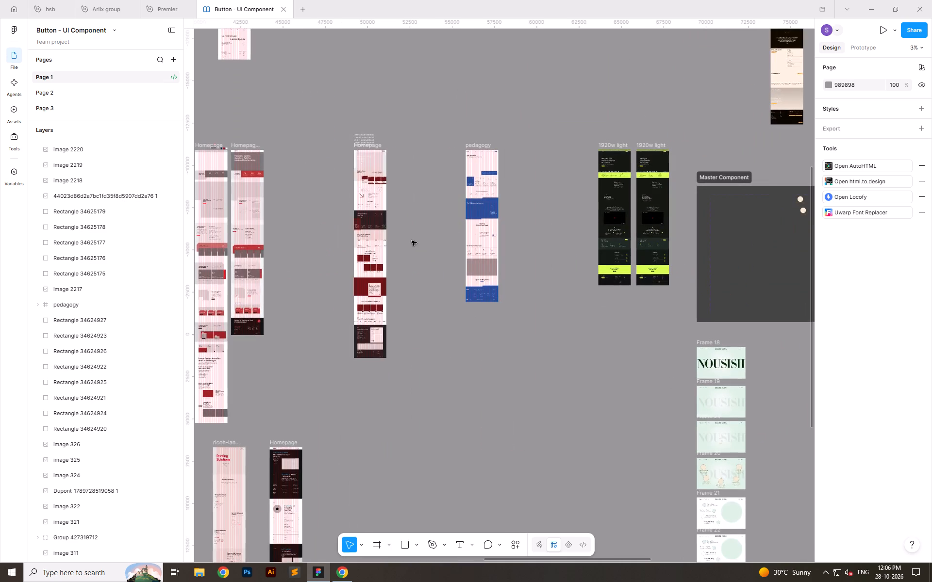
scroll(460, 279, "down", 5, "ctrl")
left_click(401, 153)
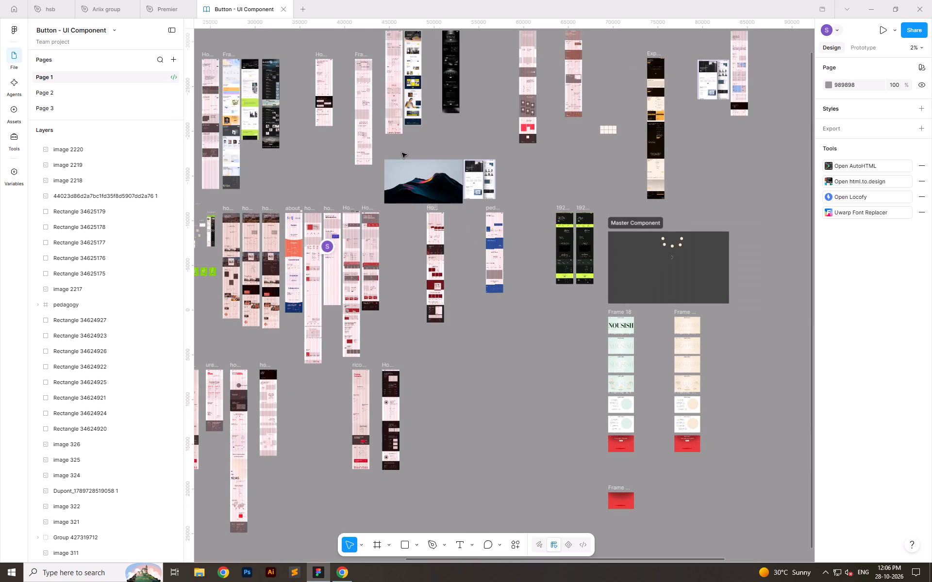
scroll(334, 326, "down", 6, "ctrl")
scroll(329, 234, "down", 6, "ctrl")
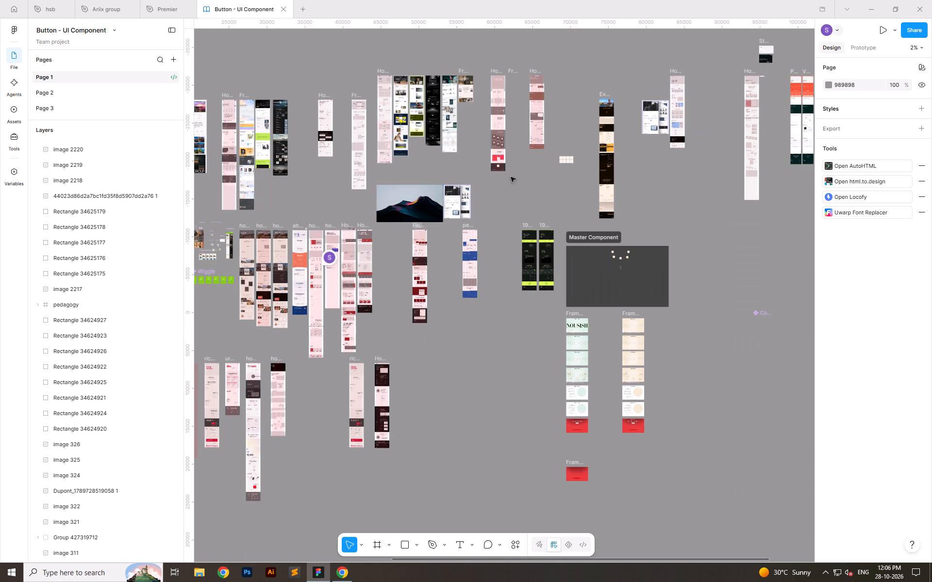
key("space")
key("space")
key("space")
key("space")
key("space")
key("space")
key("space")
key("space")
key("space")
key("space")
key("space")
key("space")
key("space")
key("space")
key("space")
key("space")
key("space")
key("space")
left_click_drag(616, 218, 336, 187)
left_click_drag(500, 251, 633, 351)
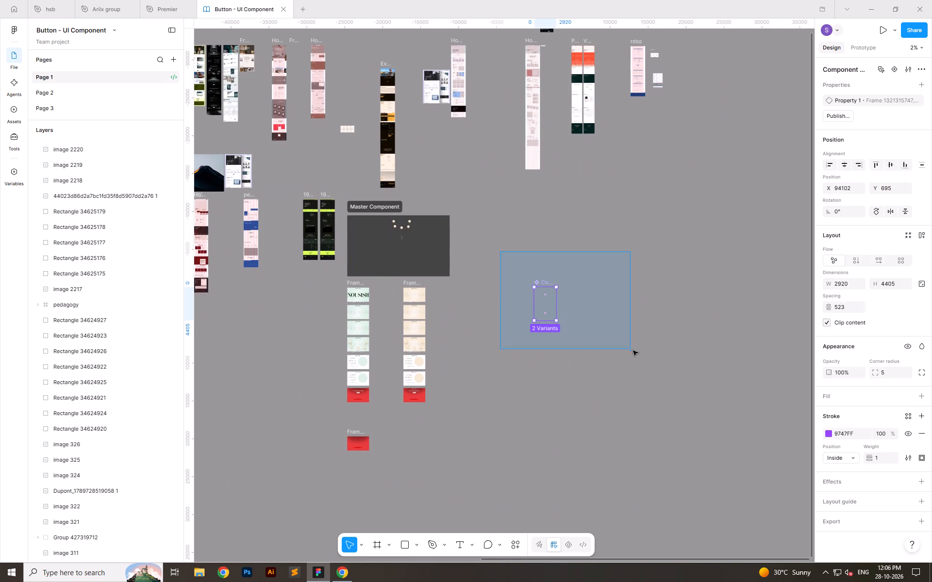
left_click_drag(633, 351, 633, 351)
left_click_drag(447, 212, 630, 410)
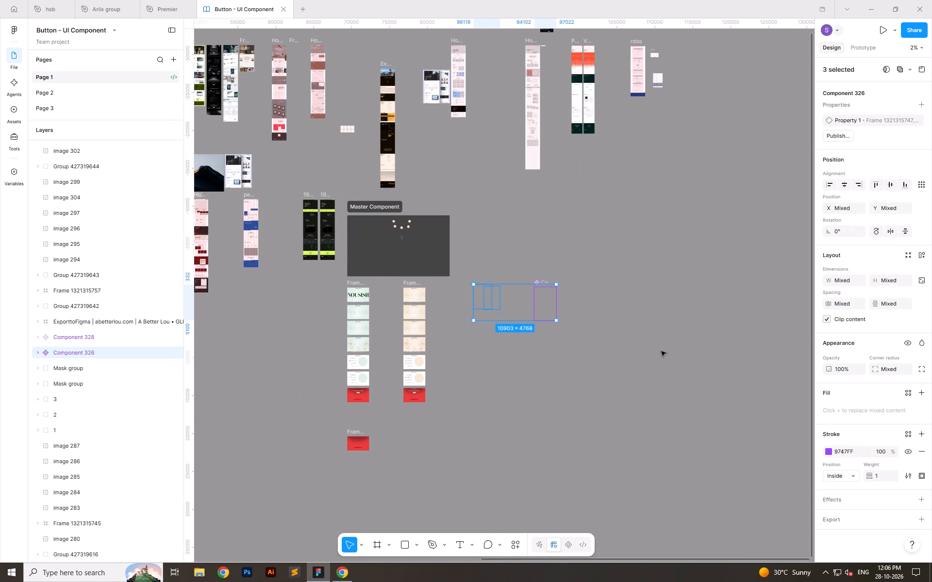
left_click(661, 350)
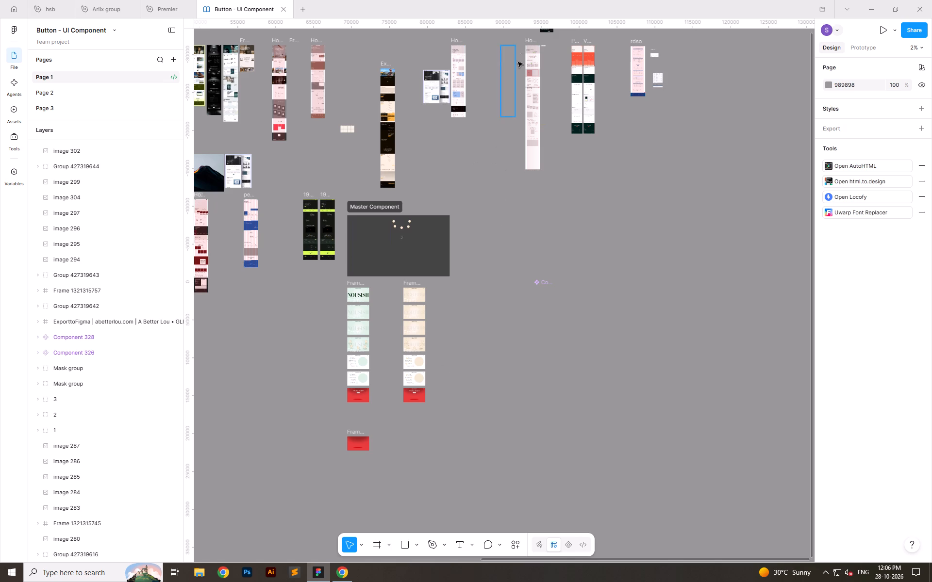
scroll(510, 44, "up", 14, "ctrl")
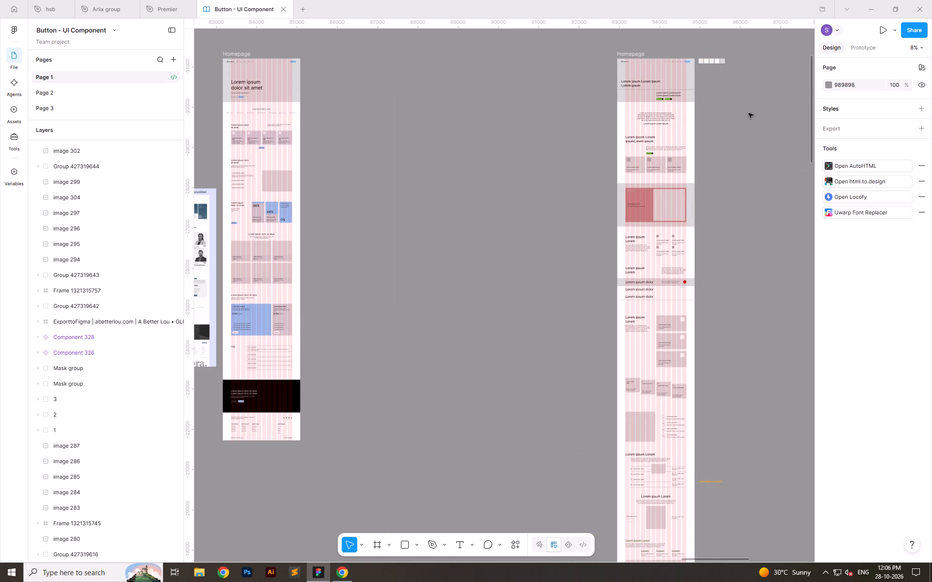
scroll(566, 199, "down", 19, "ctrl")
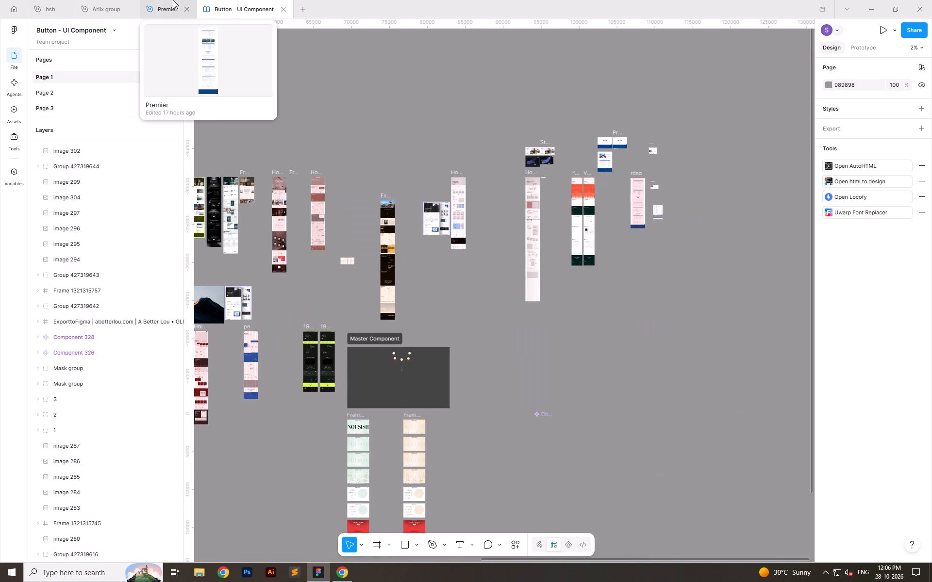
key("space")
key("space")
key("space")
key("space")
key("space")
key("space")
key("space")
key("space")
key("space")
key("space")
key("space")
key("space")
key("space")
key("space")
key("space")
key("space")
key("space")
key("space")
key("space")
key("space")
left_click_drag(261, 123, 768, 89)
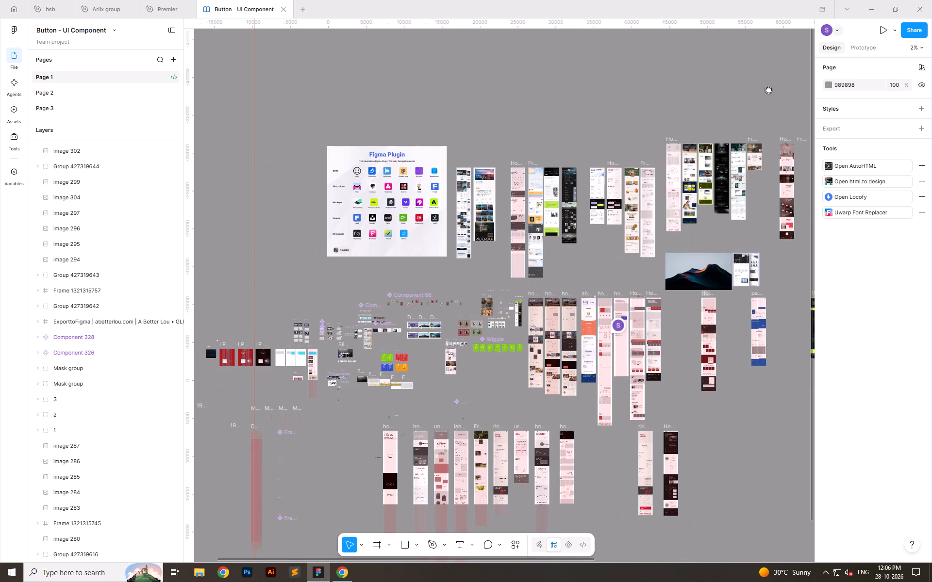
left_click_drag(768, 89, 779, 0)
key("space")
key("space")
key("space")
key("space")
key("space")
key("space")
key("space")
key("space")
key("space")
key("space")
key("space")
key("space")
left_click_drag(285, 208, 398, 475)
scroll(509, 353, "up", 14, "ctrl")
key("t")
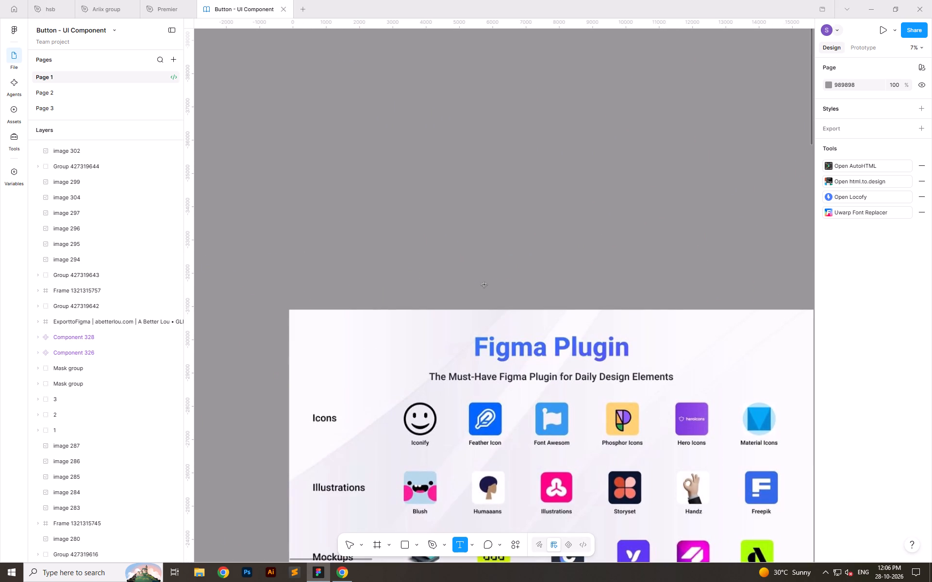
left_click(484, 285)
key("ctrl+v")
key("ctrl+a")
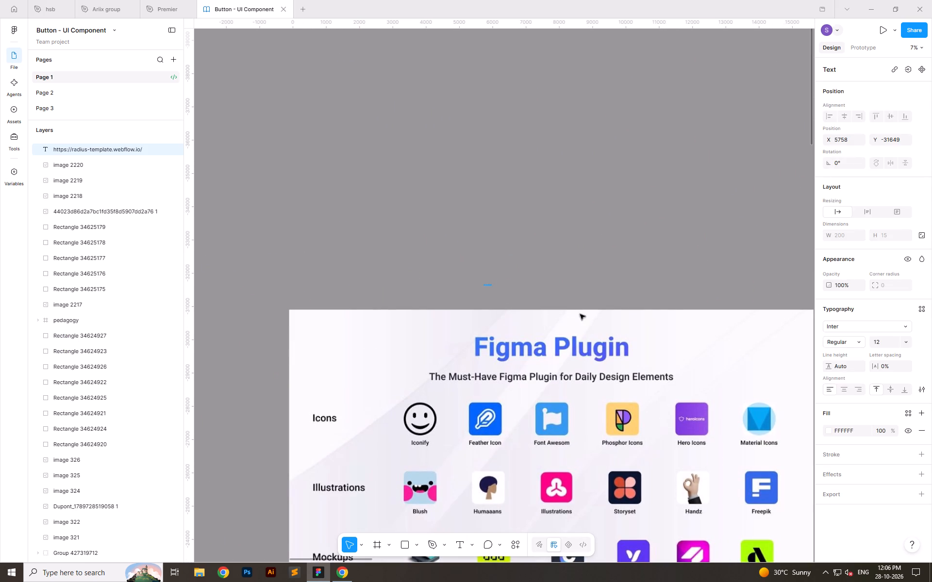
Set the address text's font size to 800.
left_click(885, 342)
type("800")
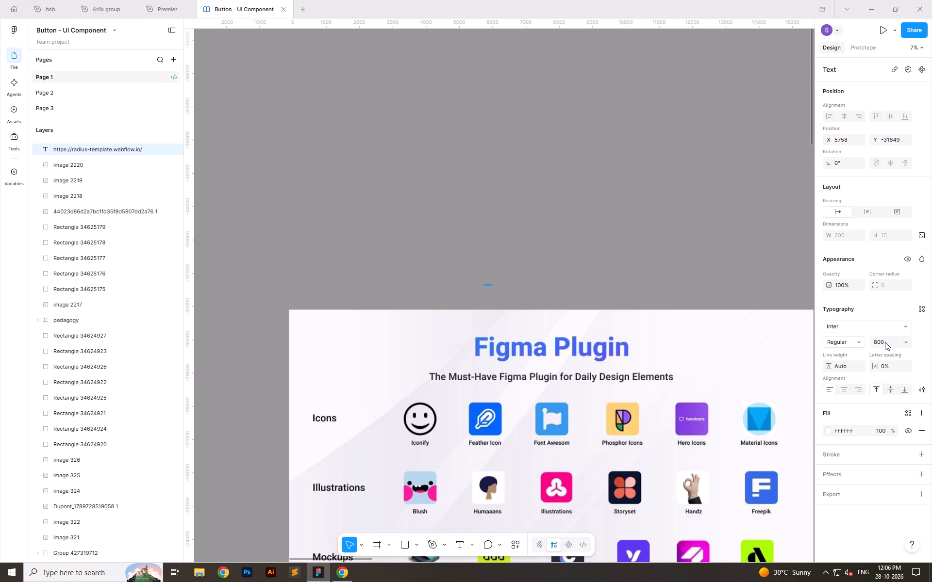
left_click(885, 342)
left_click(882, 353)
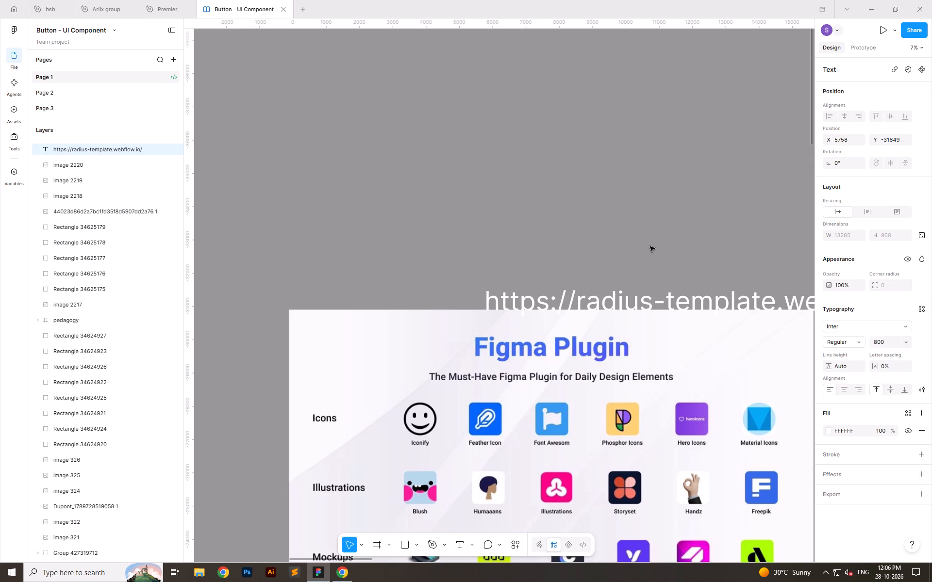
left_click(648, 245)
Move the address text clear above the Figma Plugin image, to about X -554, Y -36518.
left_click_drag(642, 297, 441, 147)
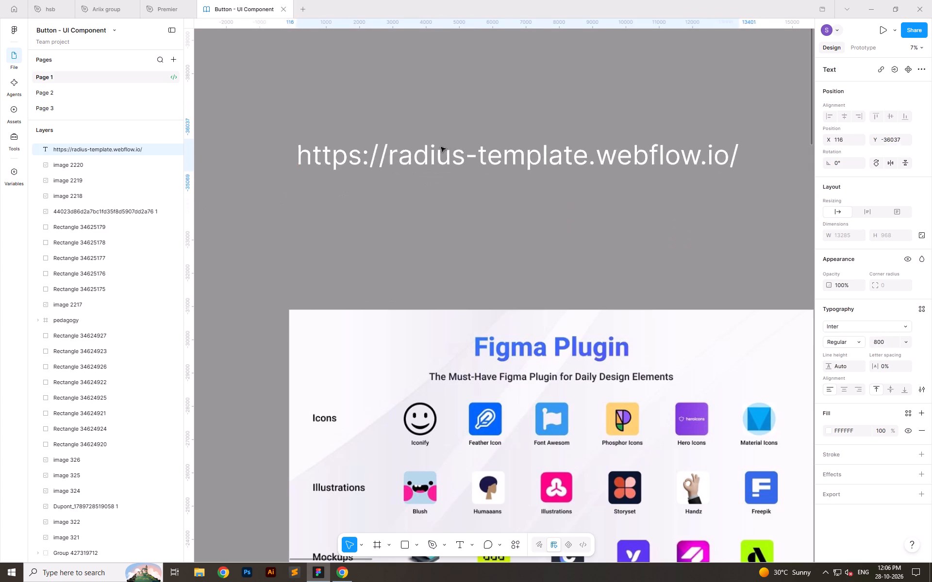
left_click_drag(441, 147, 432, 135)
Examine the Figma Plugin image with its icon, illustration, mockup, image and style guide tools.
scroll(427, 256, "down", 7, "ctrl")
scroll(432, 345, "up", 6, "ctrl")
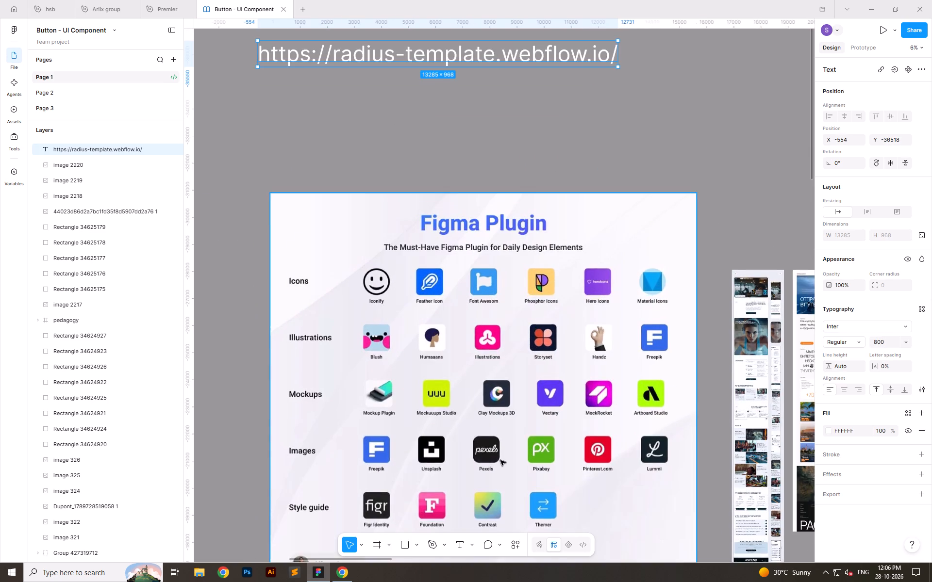
scroll(496, 453, "up", 2, "ctrl")
scroll(400, 352, "up", 2, "ctrl")
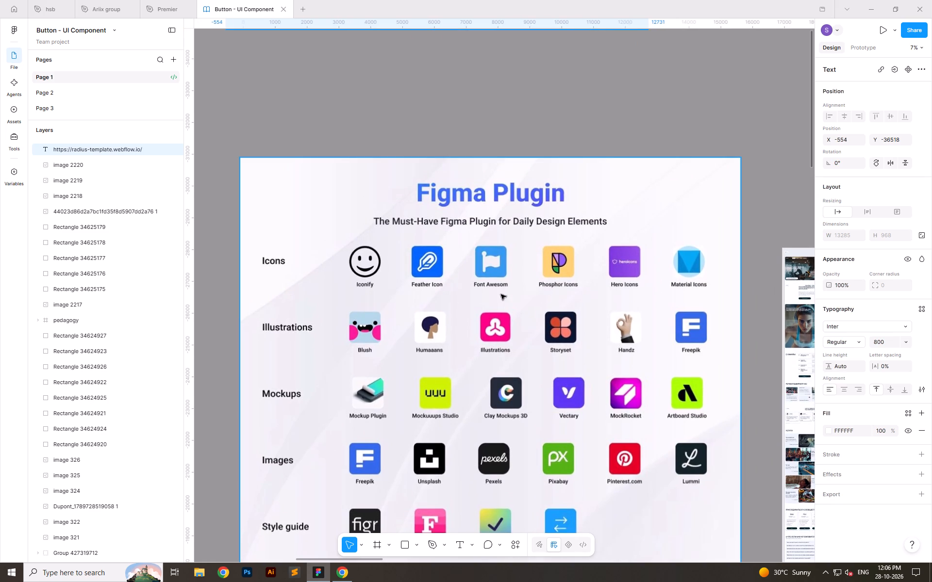
scroll(430, 262, "down", 4, "ctrl")
scroll(468, 480, "up", 2, "ctrl")
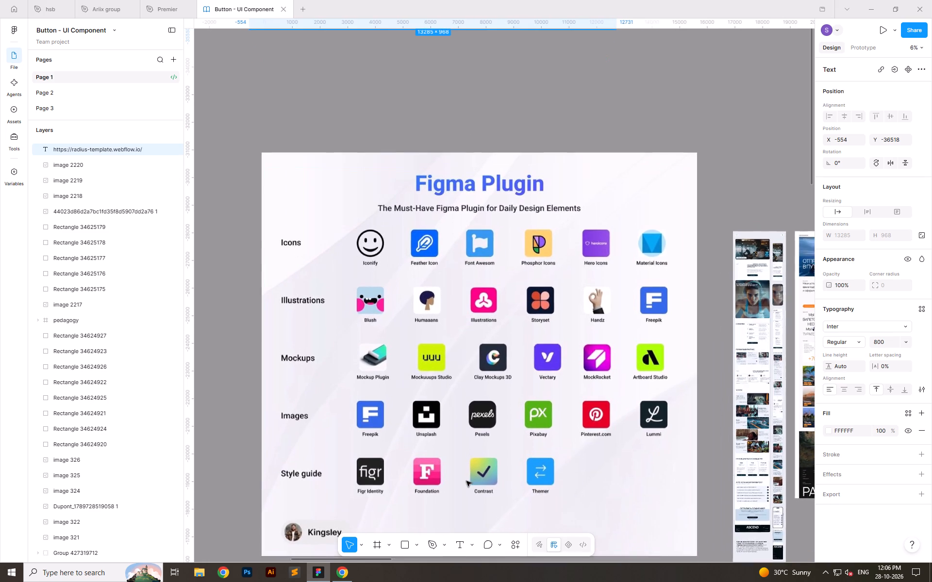
scroll(466, 481, "up", 2, "ctrl")
scroll(466, 481, "down", 1, "ctrl")
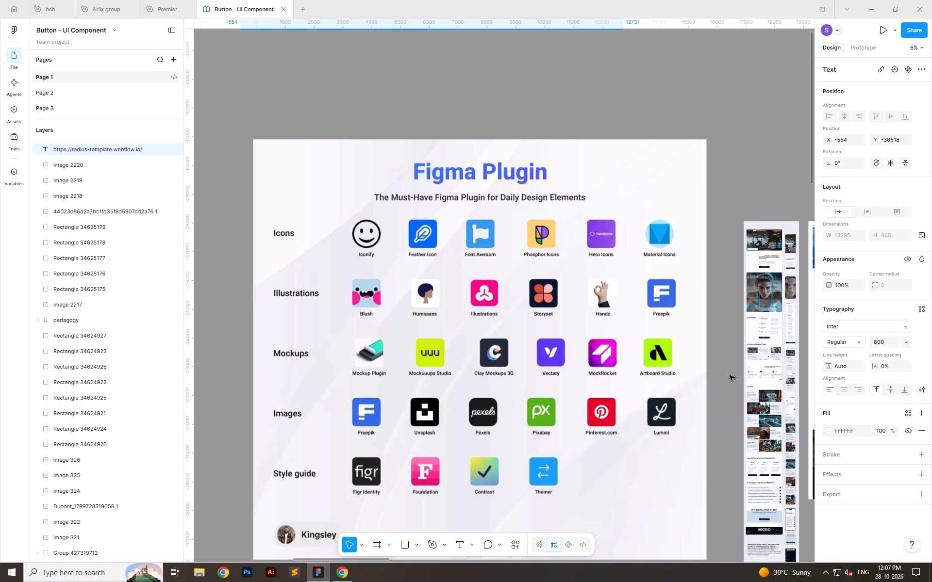
Examine the Ascend fitness page reference next to the Figma Plugin image.
key("space")
key("space")
key("space")
key("space")
key("space")
key("space")
key("space")
key("space")
key("space")
key("space")
key("space")
key("space")
key("space")
key("space")
key("space")
key("space")
key("space")
key("space")
key("space")
key("space")
left_click_drag(727, 376, 435, 337)
scroll(478, 248, "up", 4, "ctrl")
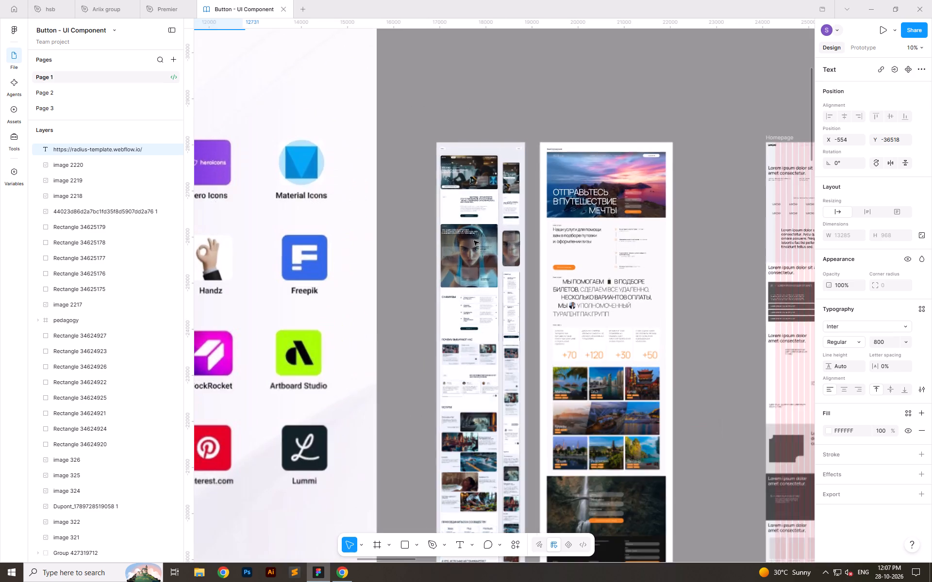
scroll(474, 241, "up", 7, "ctrl")
left_click(471, 202, "ctrl")
left_click(594, 248)
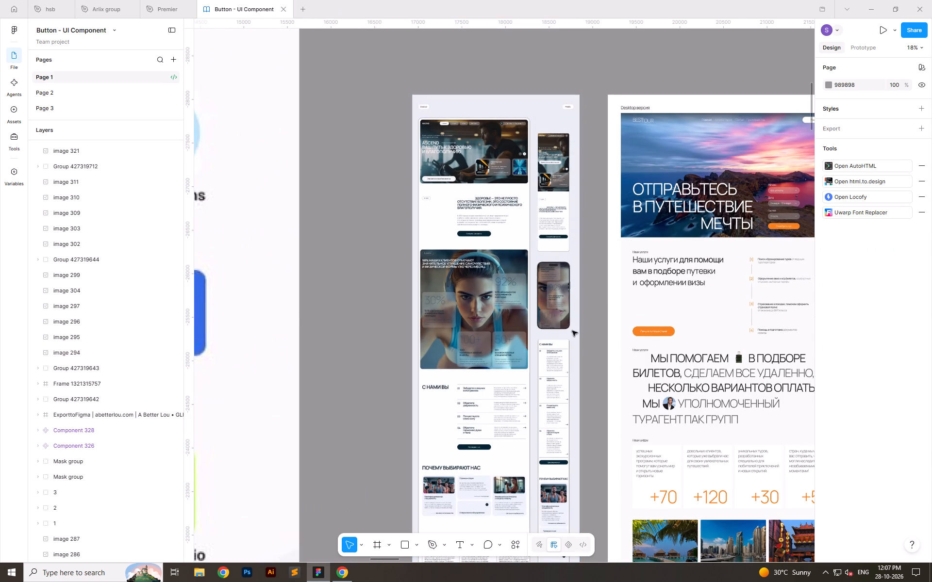
Examine the PAC Group travel page reference beside the Ascend design.
scroll(391, 268, "down", 6, "ctrl")
key("space")
key("space")
key("space")
key("space")
key("space")
key("space")
key("space")
key("space")
key("space")
key("space")
key("space")
key("space")
key("space")
key("space")
key("space")
key("space")
key("space")
key("space")
key("space")
key("space")
left_click_drag(675, 344, 453, 299)
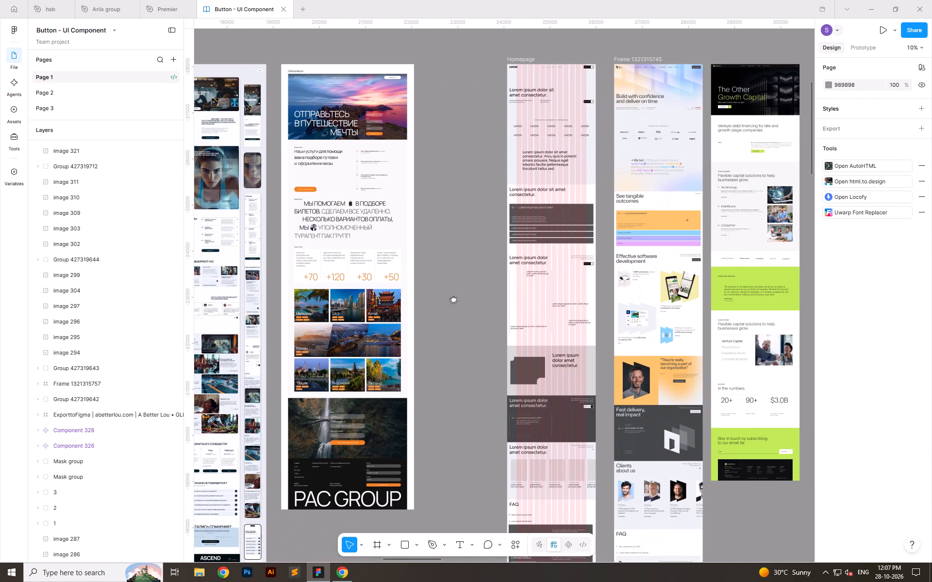
left_click_drag(453, 299, 451, 299)
Examine the "The Other Growth Capital" and Glacier Agency page references further along the row.
left_click(469, 222)
key("space")
key("space")
key("space")
key("space")
key("space")
key("space")
key("space")
key("space")
key("space")
key("space")
key("space")
key("space")
key("space")
key("space")
key("space")
key("space")
key("space")
key("space")
key("space")
key("space")
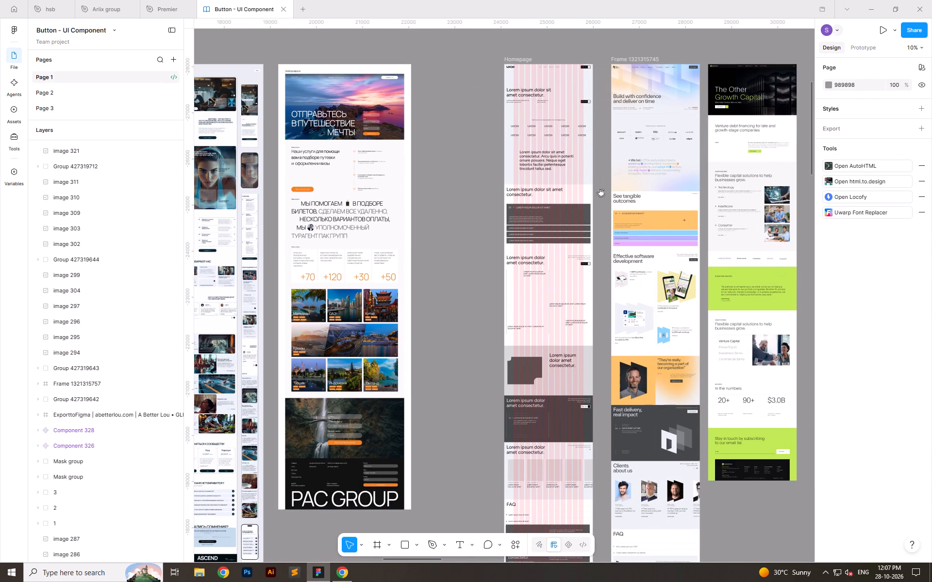
left_click_drag(617, 186, 450, 162)
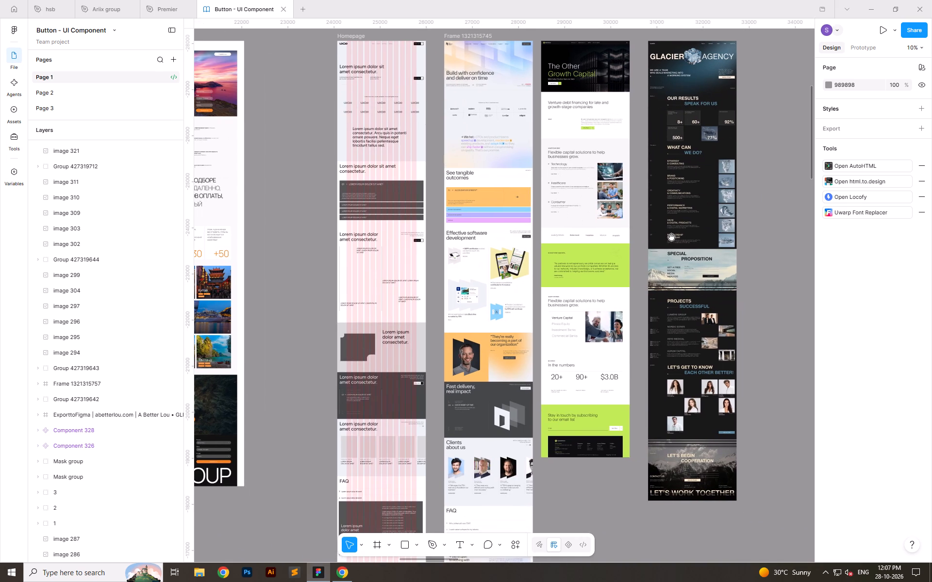
left_click_drag(666, 237, 574, 305)
scroll(476, 126, "up", 5, "ctrl")
left_click(486, 161, "ctrl")
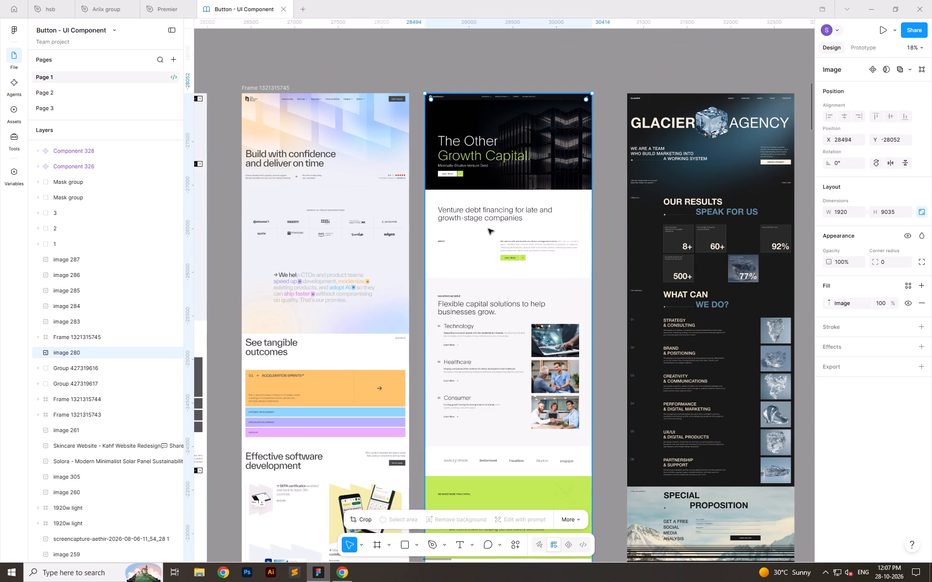
left_click(484, 250, "ctrl")
scroll(454, 214, "down", 6, "ctrl")
scroll(600, 300, "up", 3, "ctrl")
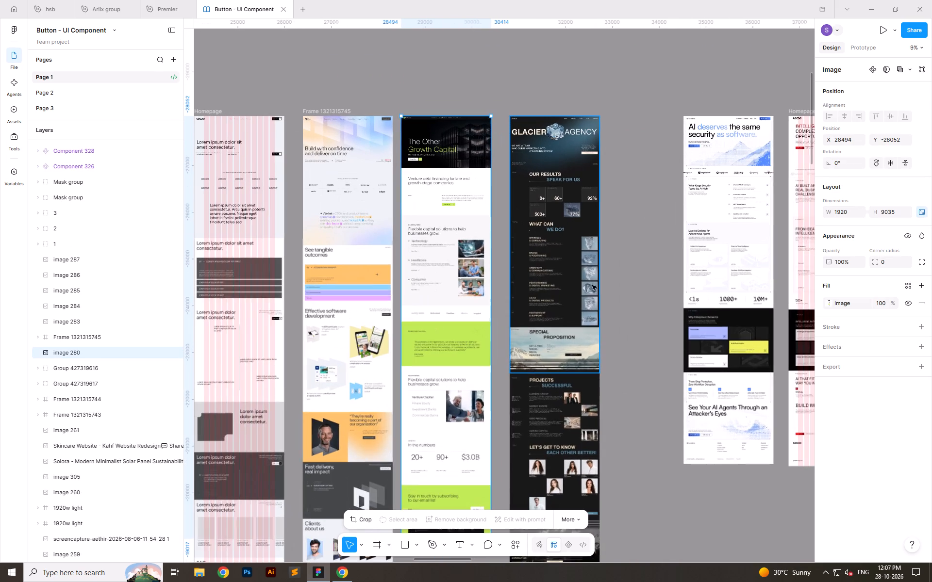
left_click(539, 264, "ctrl")
Examine the "AI deserves the same security as software" page and the Homepage layout beside it down to their footers.
left_click(631, 281)
key("space")
key("space")
key("space")
key("space")
key("space")
key("space")
key("space")
key("space")
key("space")
key("space")
key("space")
key("space")
key("space")
key("space")
key("space")
left_click_drag(640, 318, 562, 300)
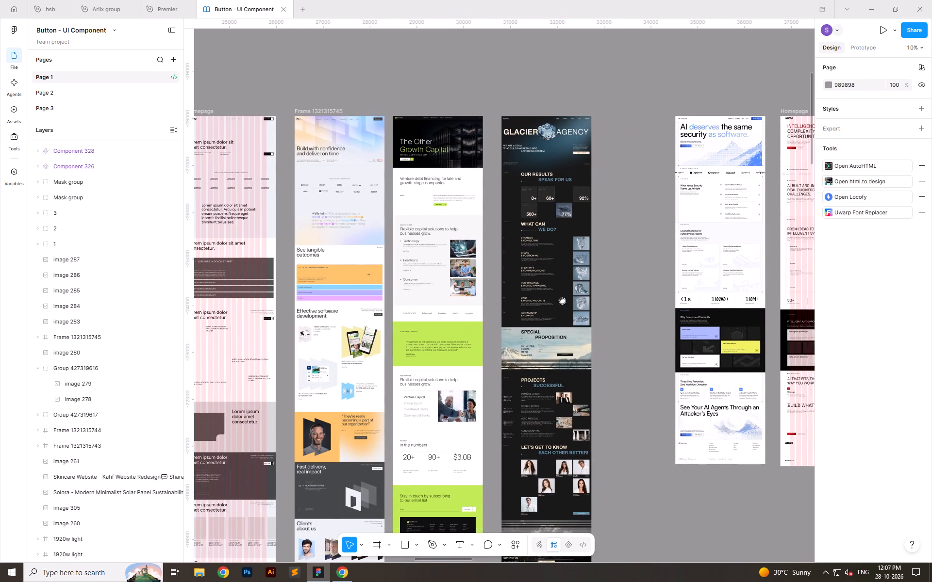
left_click_drag(562, 300, 457, 279)
key("ctrl+space")
scroll(557, 89, "up", 6, "ctrl")
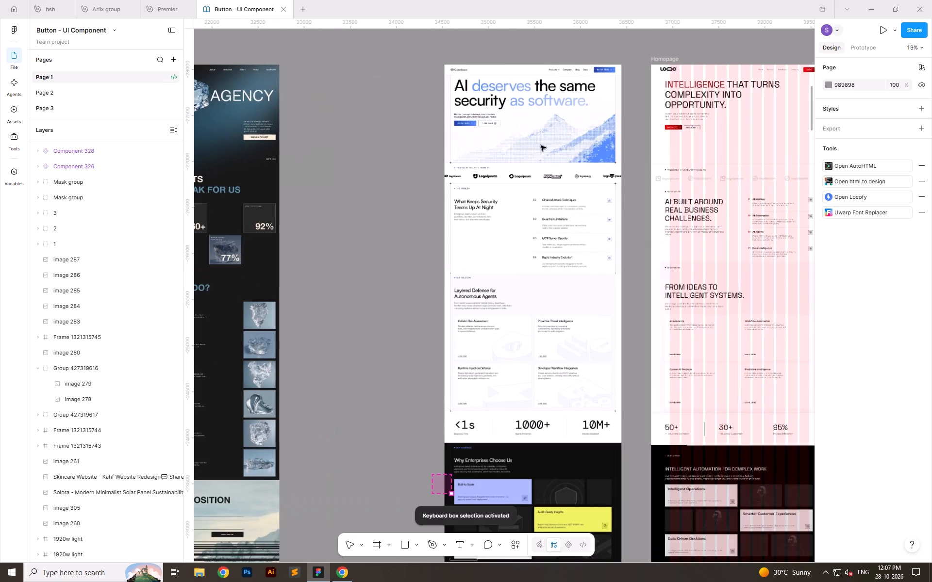
scroll(343, 144, "down", 5, "ctrl")
scroll(437, 352, "up", 7, "ctrl")
scroll(441, 133, "down", 7, "ctrl")
left_click(394, 193)
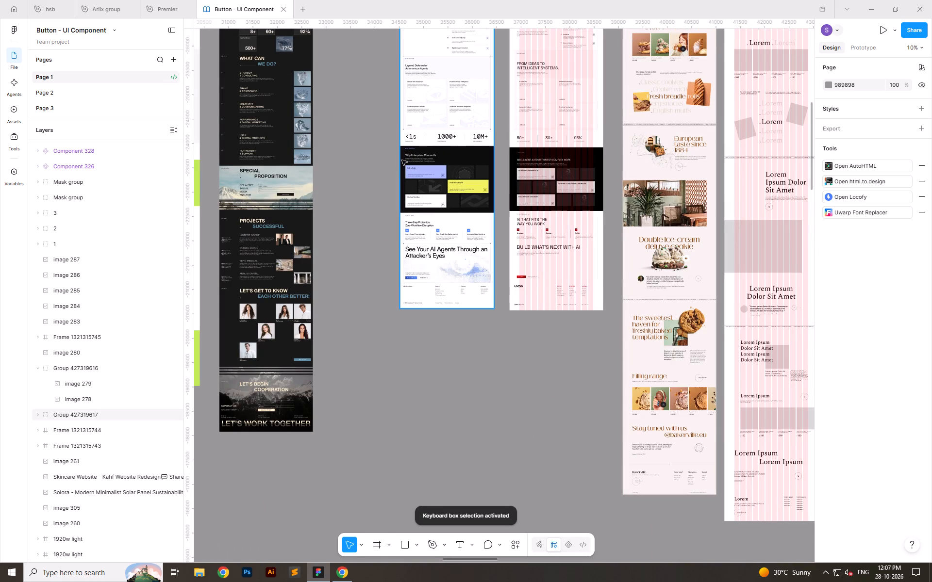
left_click(386, 166)
scroll(389, 275, "down", 5)
left_click(494, 302)
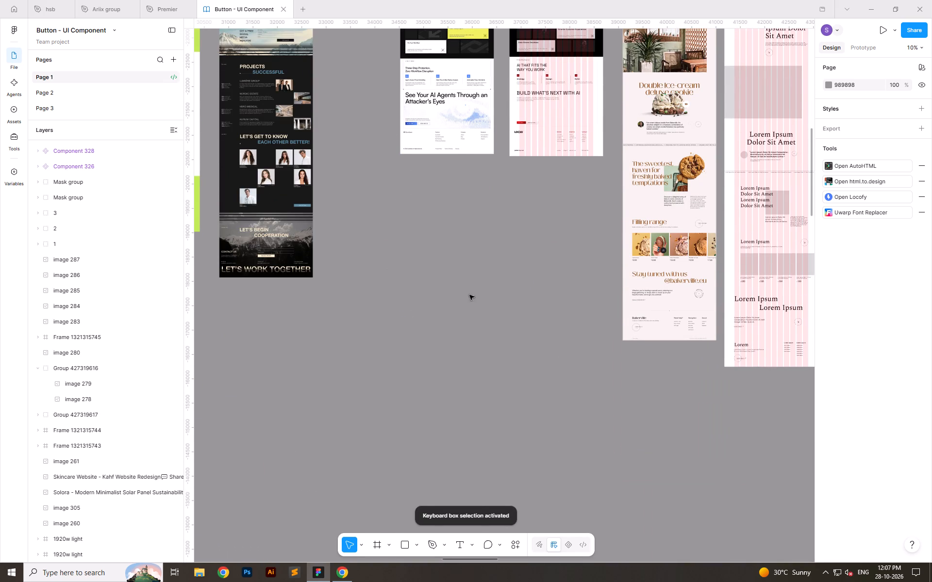
Examine the upper group of page references, from the "Clean space starts here" design to the medical diagnostics page.
scroll(453, 300, "down", 6, "ctrl")
scroll(591, 71, "up", 7, "ctrl")
scroll(448, 178, "down", 7, "ctrl")
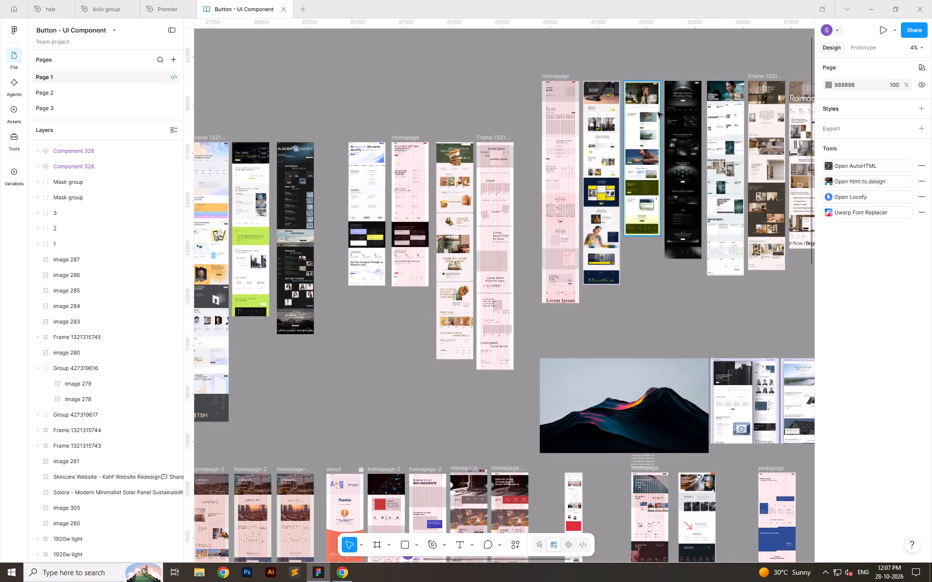
scroll(637, 86, "up", 12, "ctrl")
scroll(440, 262, "down", 6, "ctrl")
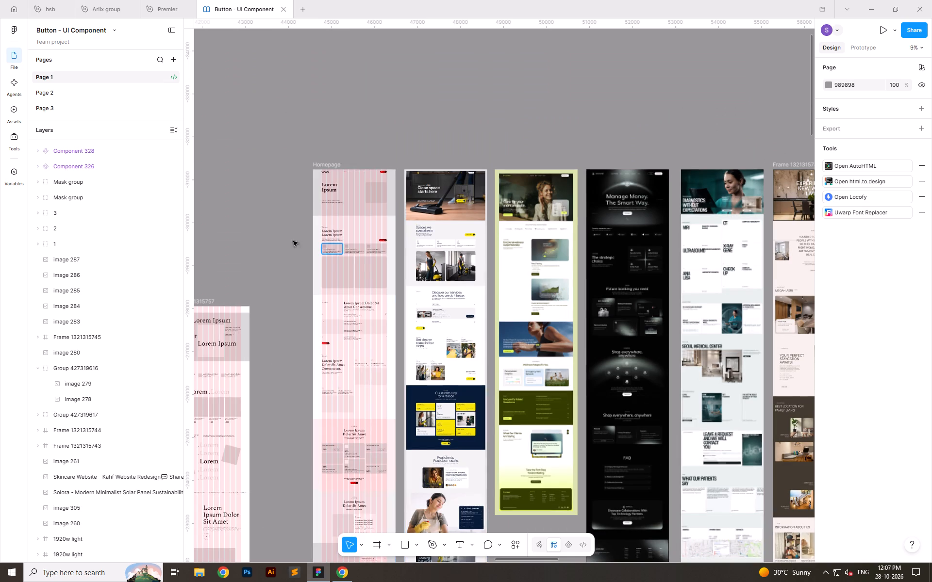
scroll(283, 241, "down", 5, "ctrl")
scroll(517, 226, "up", 7, "ctrl")
scroll(375, 179, "up", 3, "ctrl")
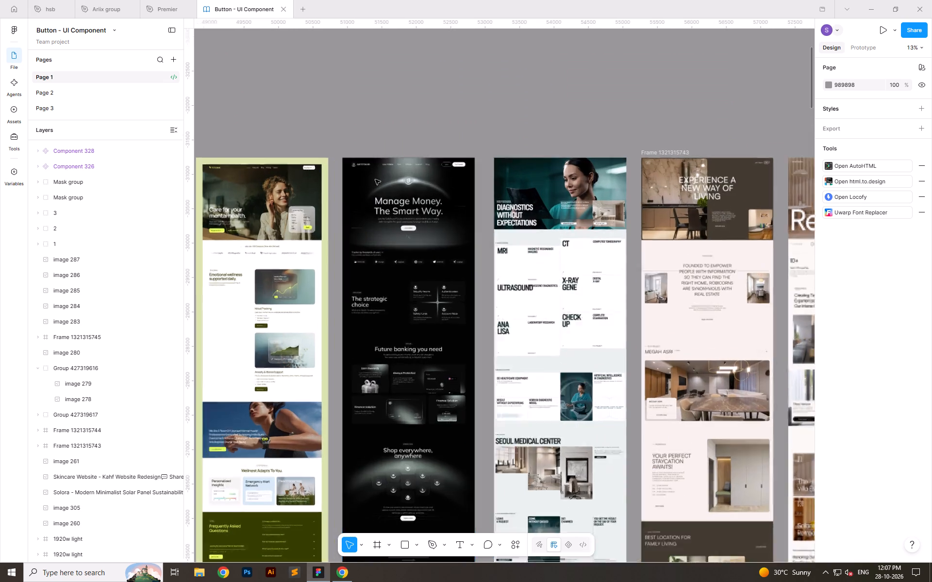
Examine the dark "Manage Money. The Smart Way." banking page from its hero section down to the footer.
scroll(375, 179, "up", 4, "ctrl")
scroll(399, 186, "down", 1, "ctrl")
scroll(443, 203, "down", 13)
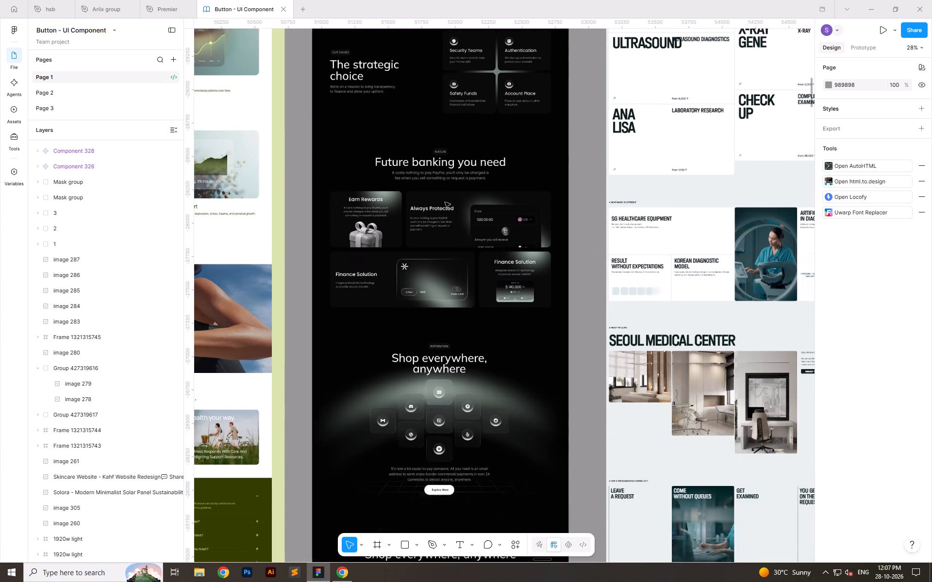
scroll(445, 202, "down", 14)
scroll(445, 202, "down", 7, "ctrl")
scroll(335, 234, "up", 1, "ctrl")
scroll(327, 257, "down", 3, "ctrl")
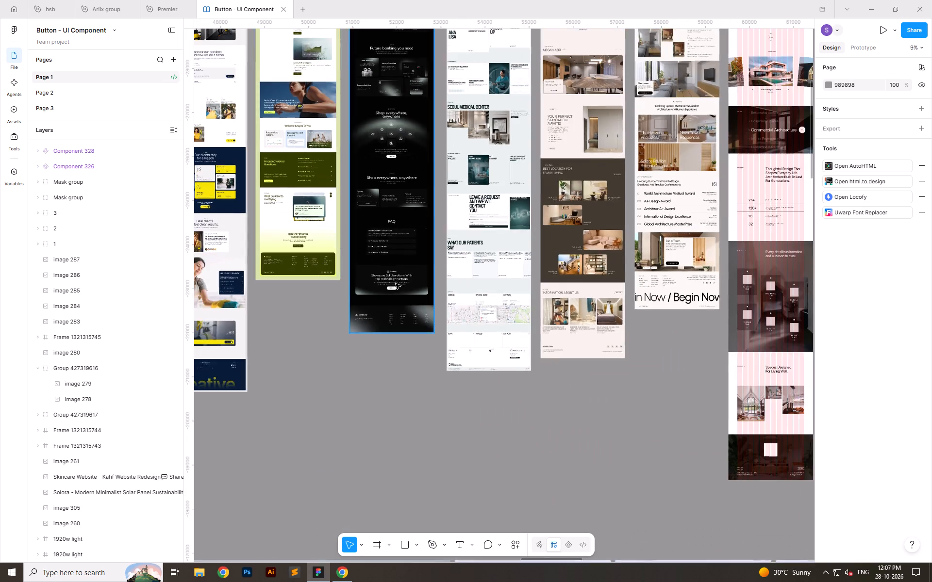
Examine the interior and architecture homepages and the green "Powerful GPU compute solutions" designs in the row below.
scroll(422, 302, "down", 7, "ctrl")
scroll(533, 260, "up", 7, "ctrl")
scroll(476, 401, "down", 7, "ctrl")
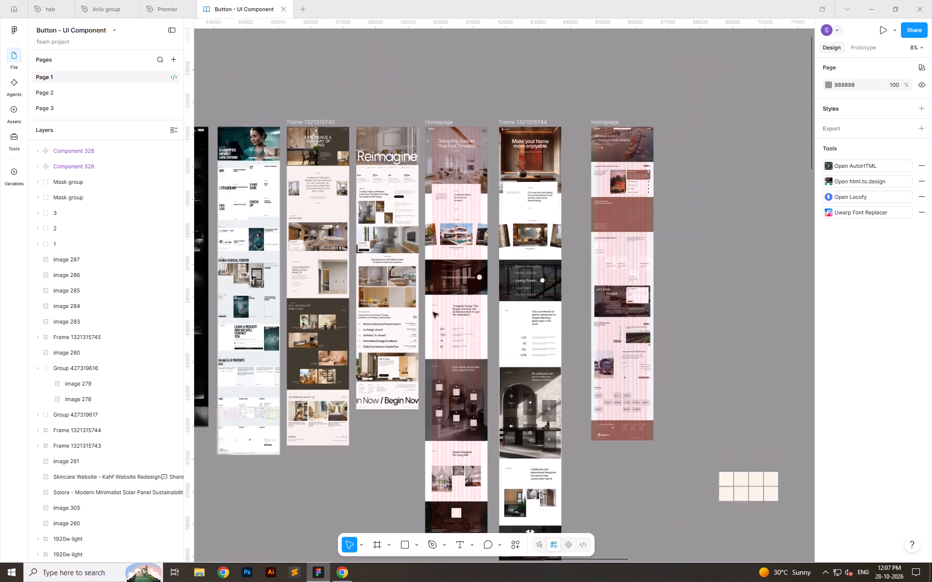
key("space")
key("space")
key("space")
key("space")
key("space")
key("space")
key("space")
key("space")
key("space")
key("space")
key("space")
key("space")
key("space")
key("space")
key("space")
key("space")
key("space")
key("space")
key("space")
key("space")
left_click_drag(548, 431, 617, 181)
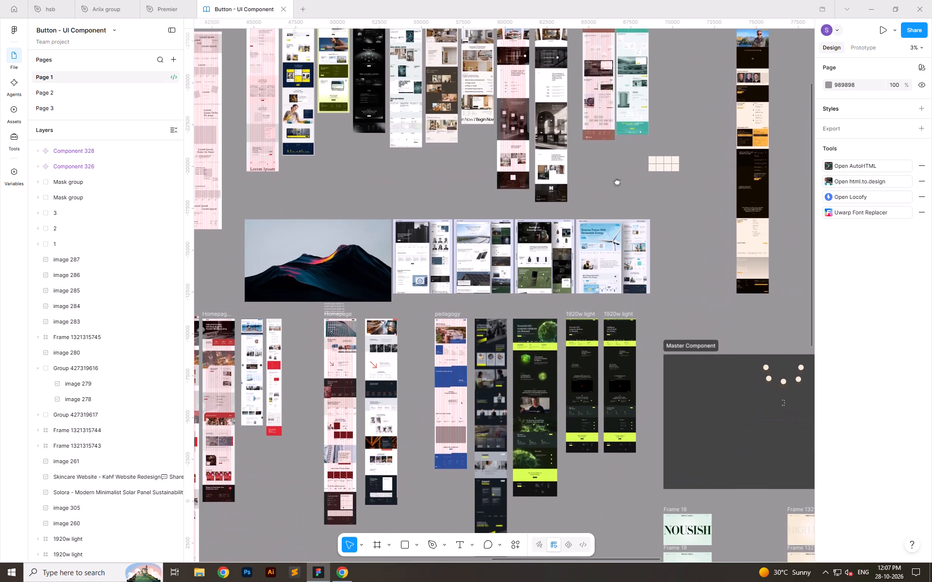
left_click_drag(617, 181, 616, 167)
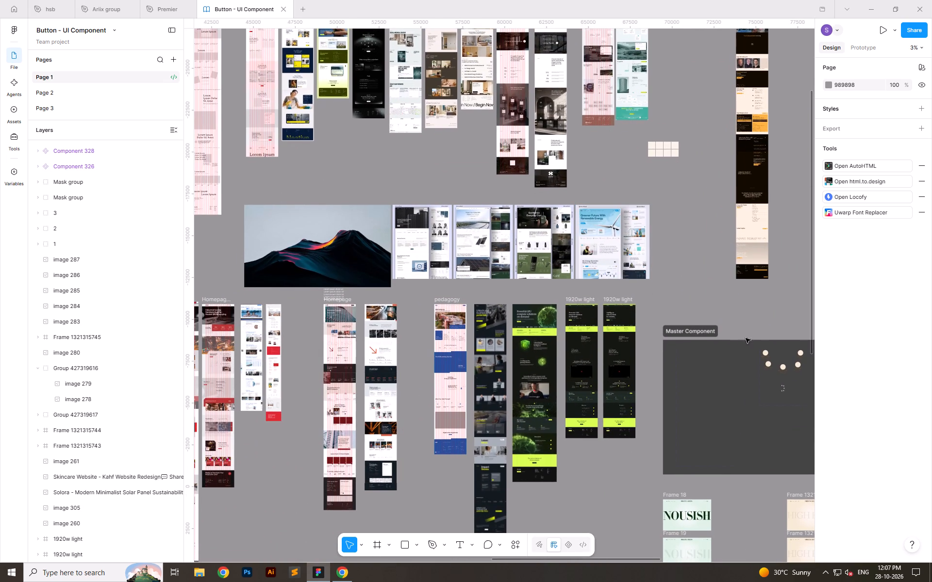
scroll(617, 442, "up", 8, "ctrl")
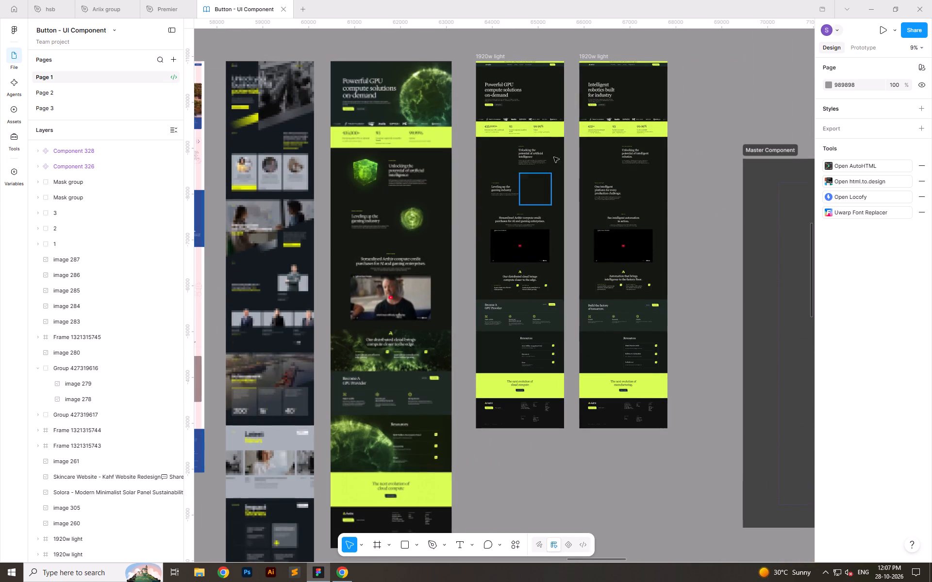
Examine the green GPU compute designs, the dark "Unlock your business's full potential" page and the pedagogy page beside them.
left_click(699, 148)
key("space")
key("space")
key("space")
key("space")
key("space")
key("space")
key("space")
key("space")
key("space")
key("space")
key("space")
key("space")
key("space")
key("space")
key("space")
key("space")
key("space")
key("space")
key("space")
key("space")
left_click_drag(681, 102, 682, 143)
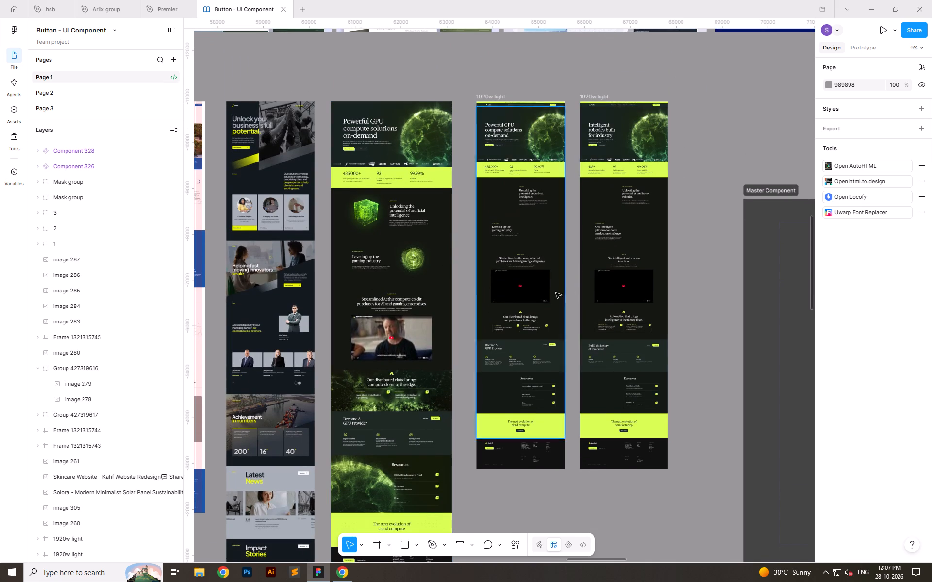
scroll(441, 224, "down", 4, "ctrl")
scroll(475, 248, "down", 5, "ctrl")
scroll(401, 243, "up", 6, "ctrl")
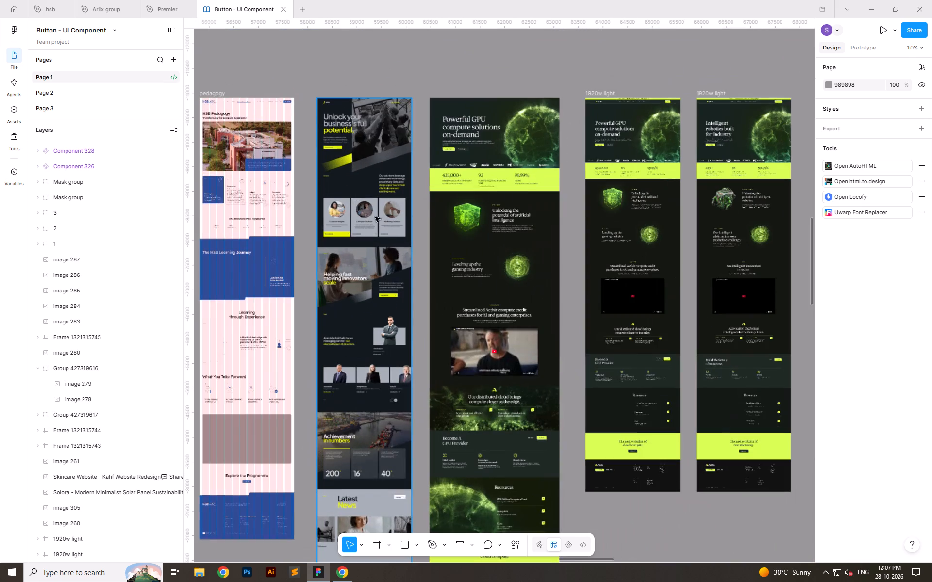
left_click(383, 183, "ctrl")
scroll(383, 192, "down", 6, "ctrl")
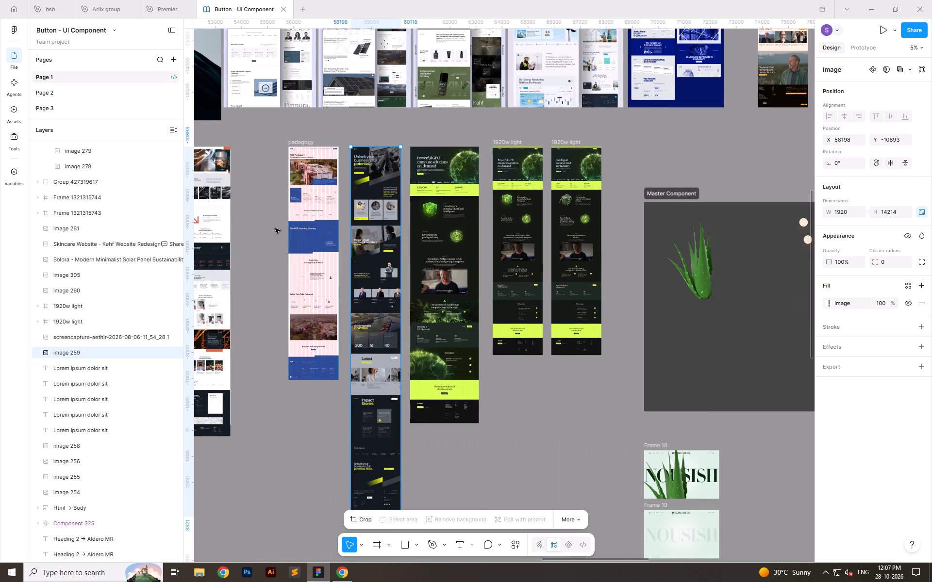
Examine the rest of the homepage row, from the industrial sewing pages across to the "Jordan's Finest" layouts.
left_click(268, 234)
key("space")
key("space")
key("space")
key("space")
key("space")
key("space")
key("space")
key("space")
key("space")
key("space")
key("space")
key("space")
key("space")
key("space")
key("space")
key("space")
key("space")
key("space")
key("space")
key("space")
left_click_drag(237, 257, 627, 299)
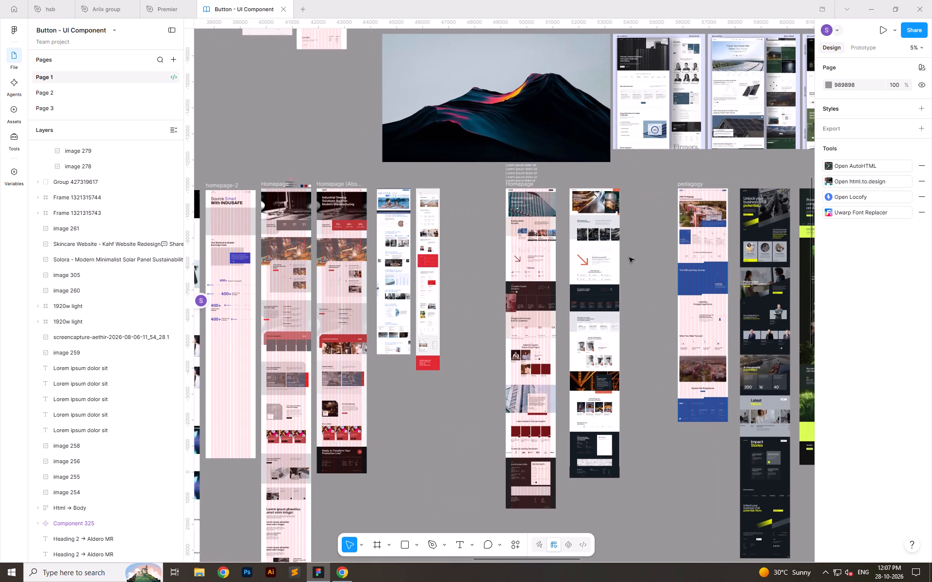
scroll(381, 220, "up", 7, "ctrl")
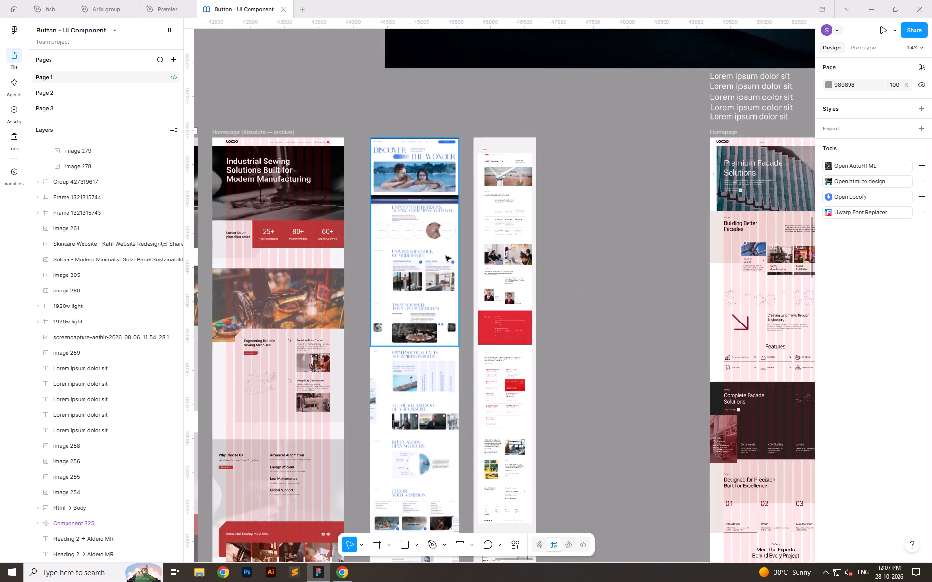
scroll(683, 277, "down", 6, "ctrl")
key("space")
key("space")
key("space")
key("space")
key("space")
key("space")
key("space")
key("space")
key("space")
key("space")
key("space")
key("space")
key("space")
key("space")
key("space")
key("space")
key("space")
key("space")
key("space")
key("space")
left_click_drag(284, 268, 716, 247)
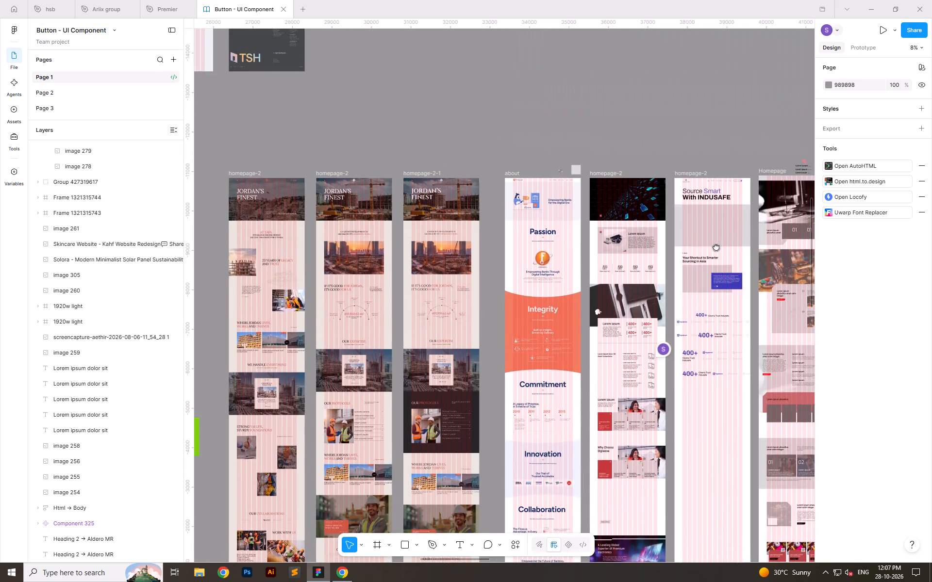
left_click_drag(716, 247, 167, 167)
Examine the red-and-white DuPont sustainability page and the blue spa resort page beside it down to their ends.
scroll(513, 212, "up", 20, "ctrl")
scroll(397, 267, "down", 7, "ctrl")
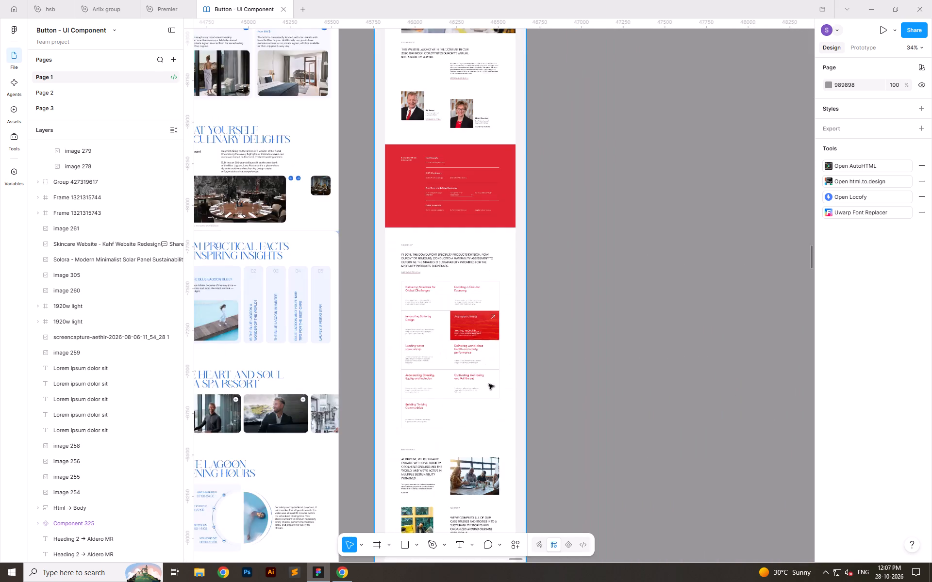
scroll(433, 169, "up", 7, "ctrl")
scroll(432, 243, "up", 7, "ctrl")
scroll(432, 241, "down", 8, "ctrl")
scroll(440, 94, "up", 3, "ctrl")
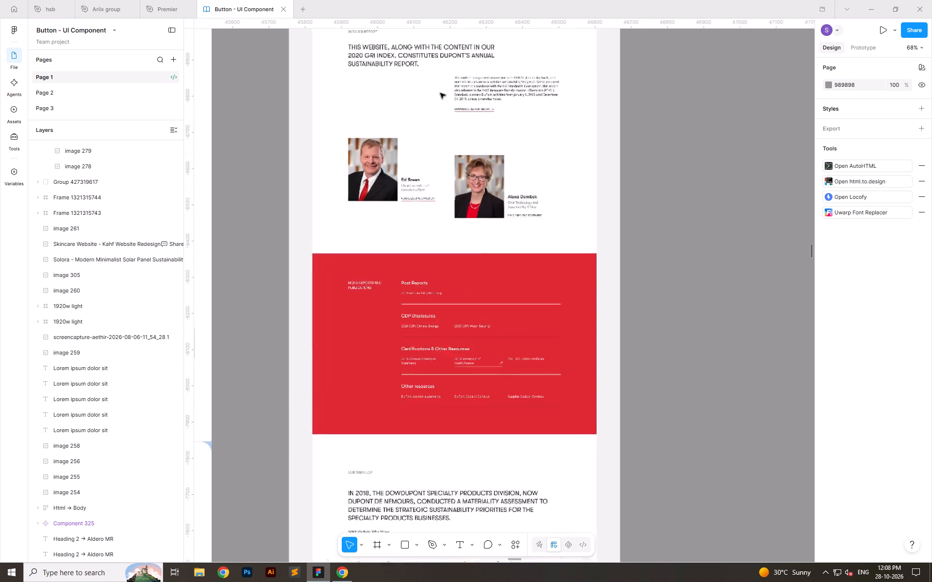
scroll(440, 93, "up", 4, "ctrl")
scroll(447, 128, "down", 8, "ctrl")
scroll(490, 358, "up", 1, "ctrl")
scroll(490, 362, "down", 5, "ctrl")
scroll(643, 308, "down", 3, "ctrl")
scroll(483, 175, "up", 6, "ctrl")
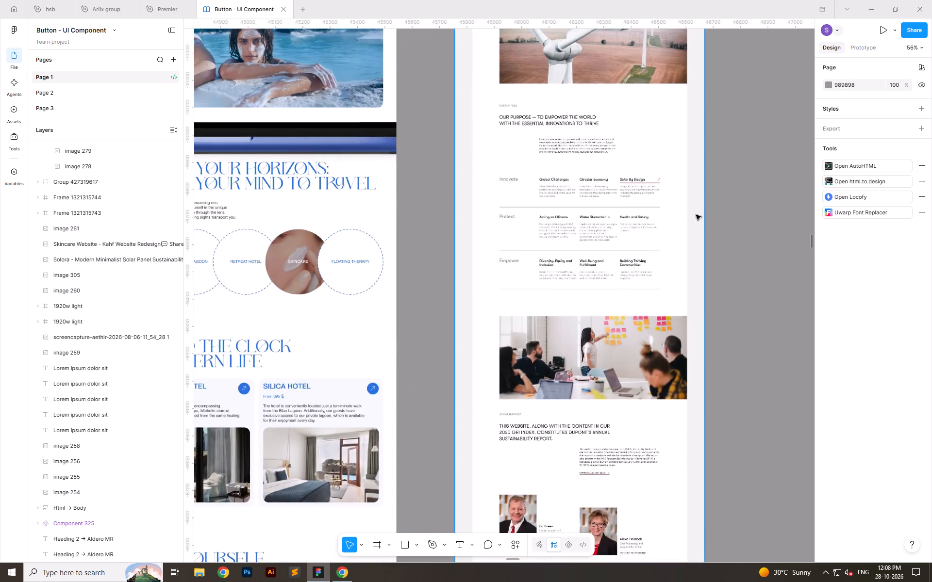
scroll(751, 209, "down", 5, "ctrl")
scroll(436, 359, "up", 7, "ctrl")
scroll(423, 153, "down", 5, "ctrl")
scroll(465, 250, "down", 5, "ctrl")
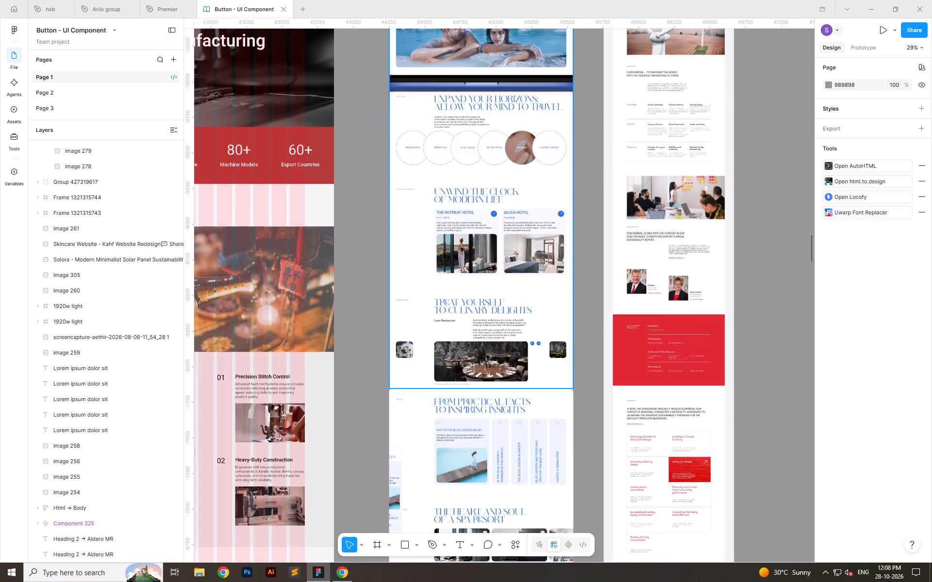
scroll(484, 481, "up", 6, "ctrl")
scroll(482, 405, "down", 8, "ctrl")
scroll(464, 380, "up", 8, "ctrl")
scroll(464, 247, "down", 8, "ctrl")
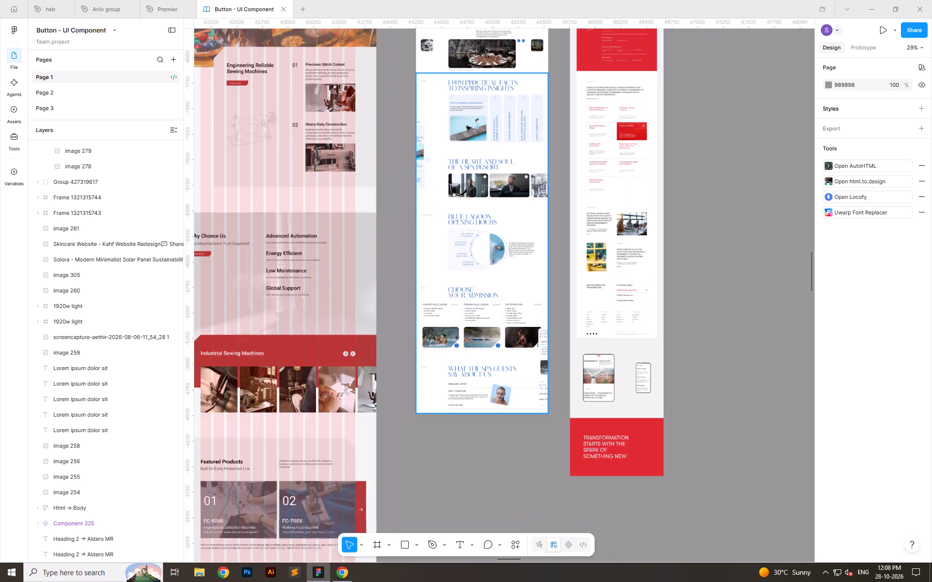
scroll(492, 397, "up", 8, "ctrl")
scroll(401, 362, "down", 7, "ctrl")
scroll(358, 389, "down", 12, "ctrl")
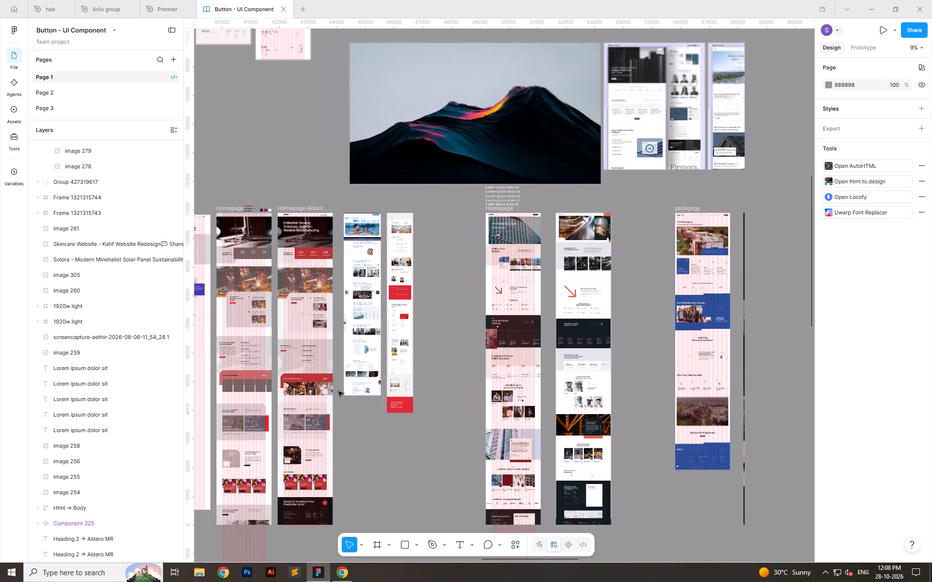
Examine the "Premium Facade Solutions" homepage, the industrial production reference beside it and the HSB Pedagogy page.
scroll(549, 394, "up", 6, "ctrl")
scroll(466, 321, "up", 7, "ctrl")
scroll(408, 354, "down", 7, "ctrl")
scroll(553, 321, "up", 8, "ctrl")
scroll(553, 321, "down", 5, "ctrl")
scroll(522, 172, "up", 6, "ctrl")
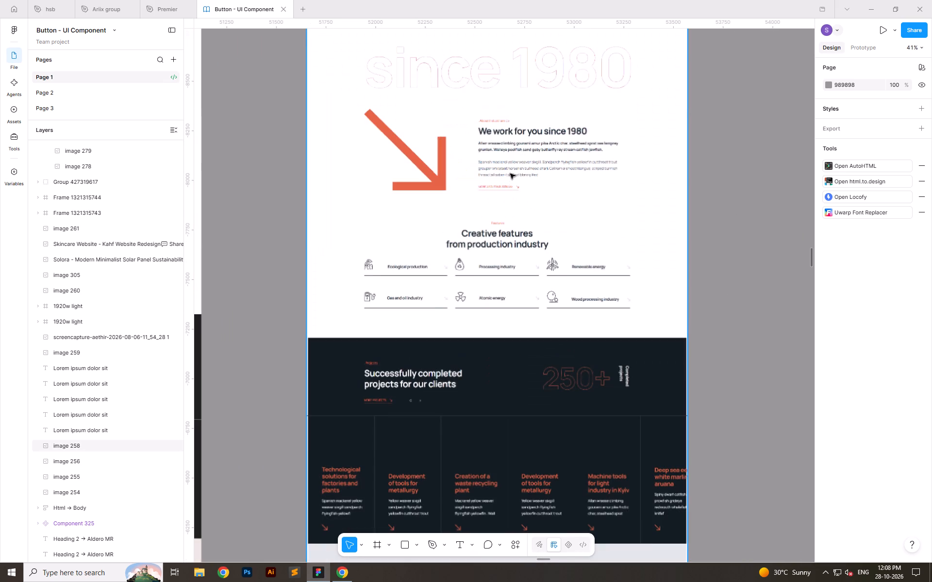
scroll(443, 292, "down", 7, "ctrl")
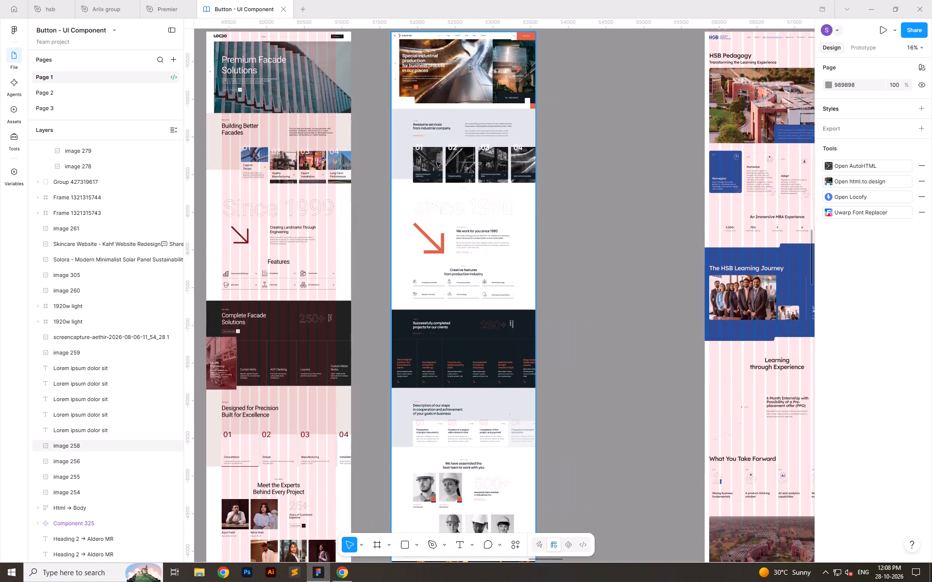
scroll(424, 152, "up", 6, "ctrl")
scroll(495, 160, "up", 6, "ctrl")
scroll(549, 209, "down", 7, "ctrl")
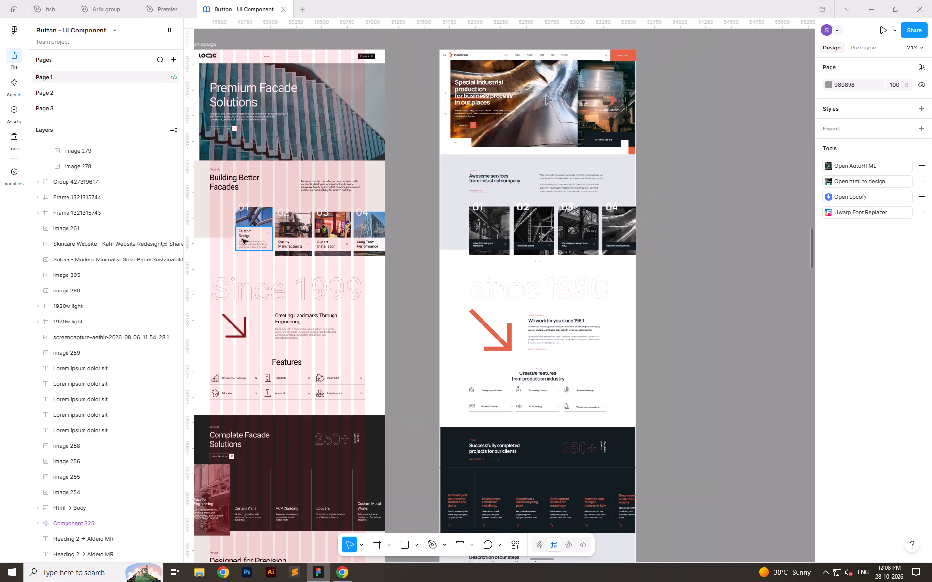
left_click(719, 226, "ctrl")
scroll(588, 201, "down", 6, "ctrl")
scroll(487, 459, "up", 9, "ctrl")
scroll(519, 405, "down", 9, "ctrl")
scroll(372, 336, "up", 9, "ctrl")
scroll(490, 284, "down", 7, "ctrl")
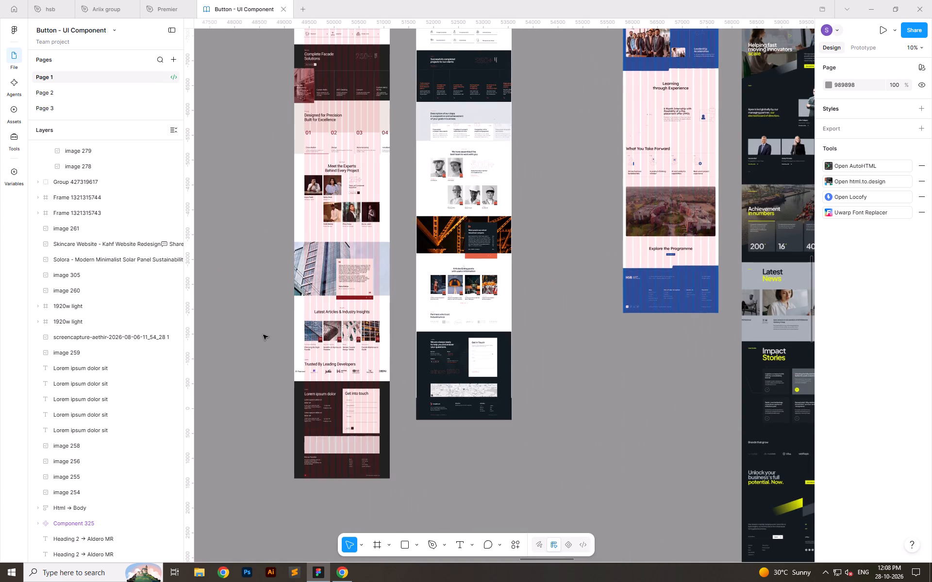
scroll(693, 141, "up", 7, "ctrl")
scroll(393, 351, "down", 7, "ctrl")
scroll(545, 281, "up", 8, "ctrl")
scroll(419, 317, "up", 3, "ctrl")
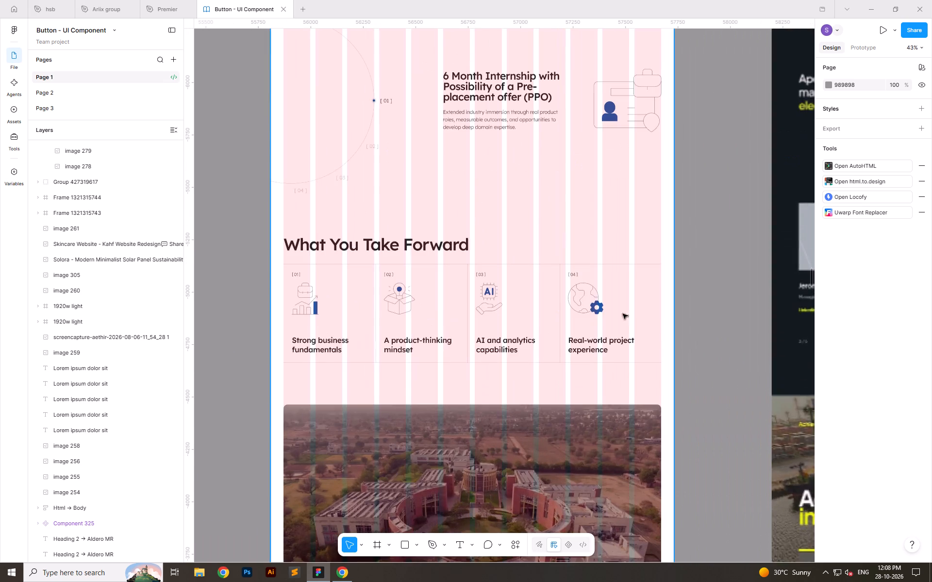
scroll(617, 305, "down", 6, "ctrl")
scroll(415, 365, "down", 4, "ctrl")
scroll(348, 380, "down", 7, "ctrl")
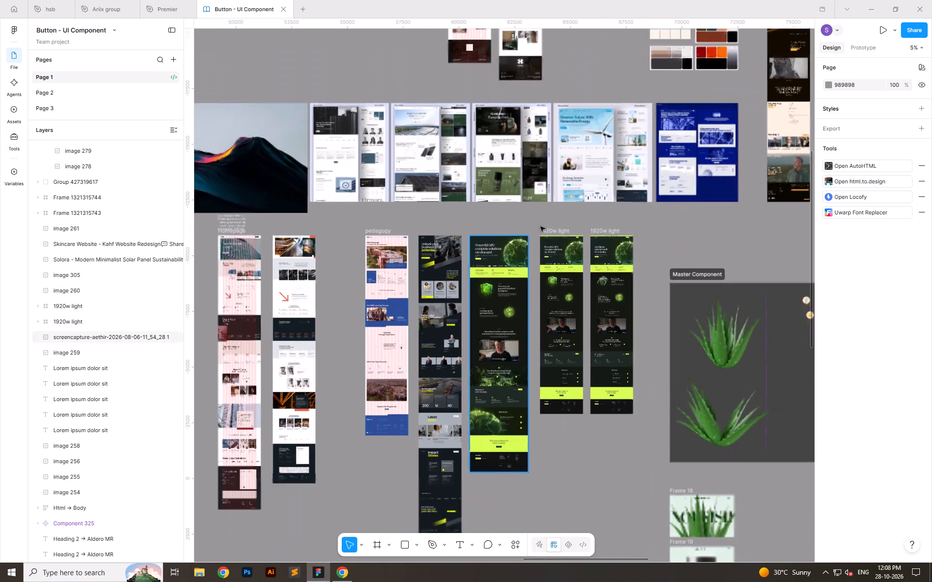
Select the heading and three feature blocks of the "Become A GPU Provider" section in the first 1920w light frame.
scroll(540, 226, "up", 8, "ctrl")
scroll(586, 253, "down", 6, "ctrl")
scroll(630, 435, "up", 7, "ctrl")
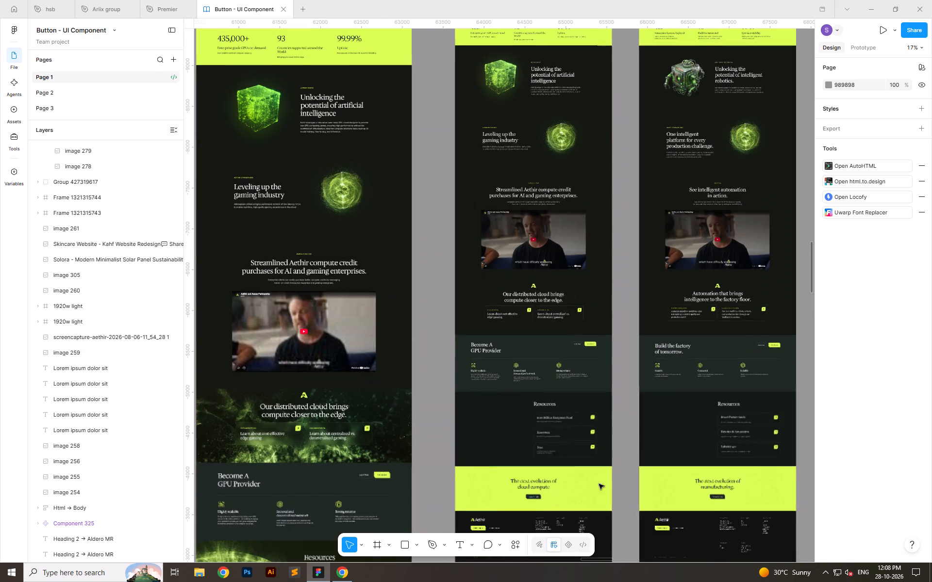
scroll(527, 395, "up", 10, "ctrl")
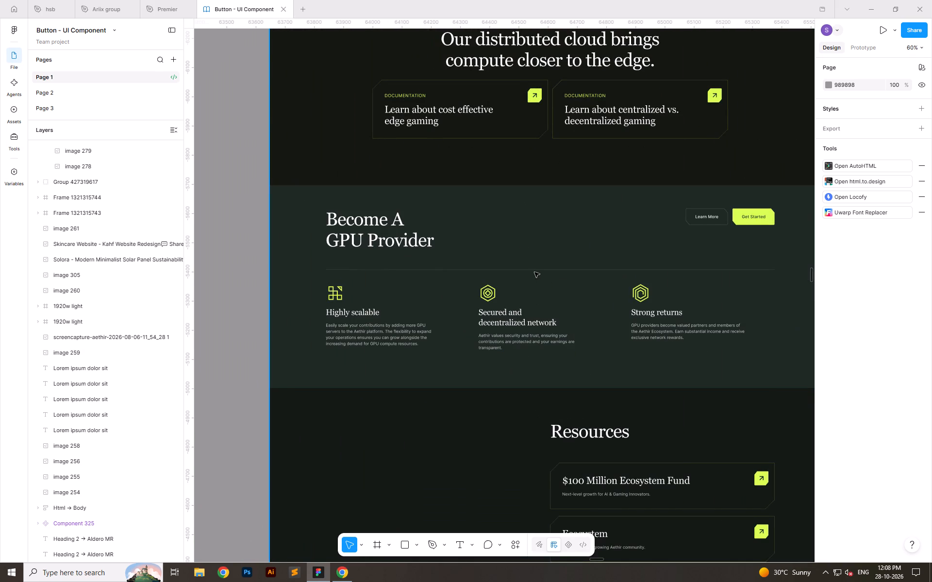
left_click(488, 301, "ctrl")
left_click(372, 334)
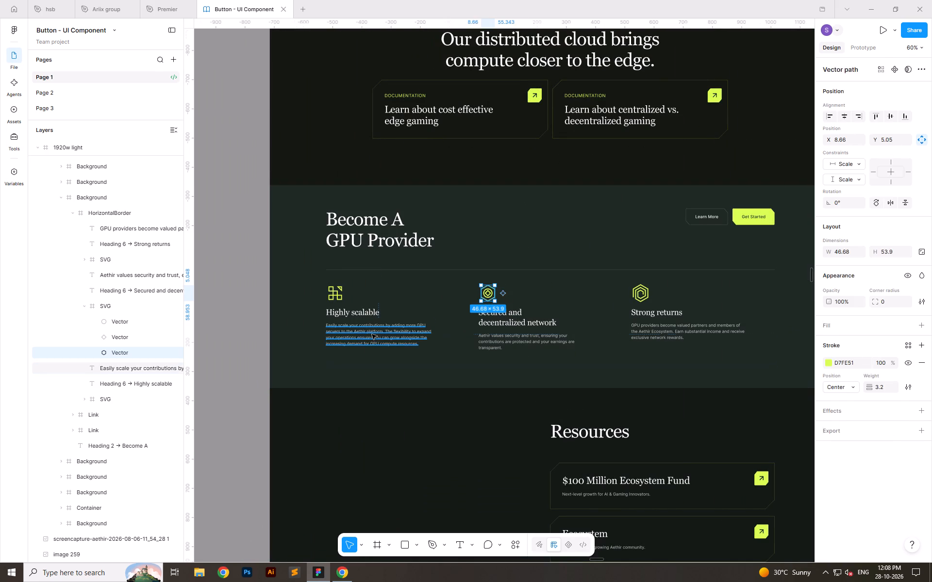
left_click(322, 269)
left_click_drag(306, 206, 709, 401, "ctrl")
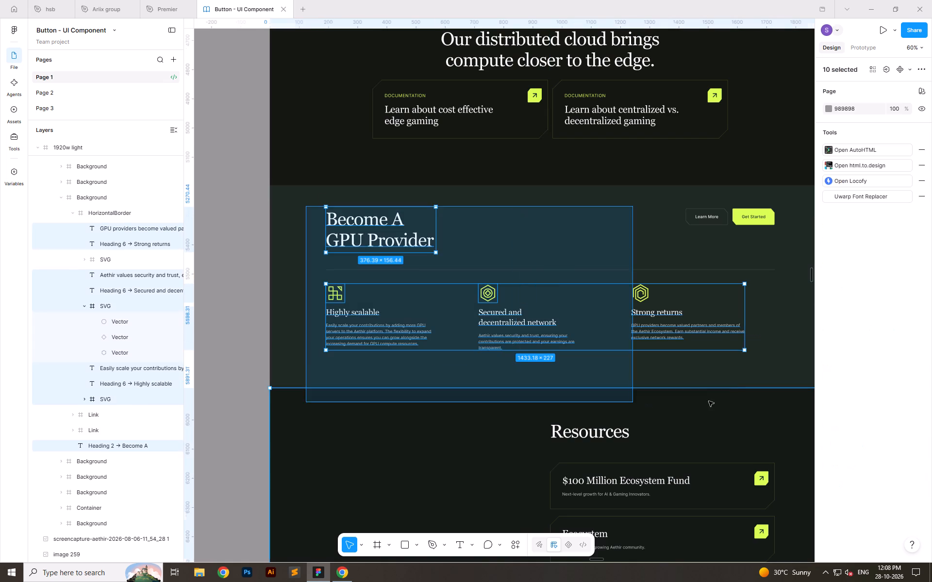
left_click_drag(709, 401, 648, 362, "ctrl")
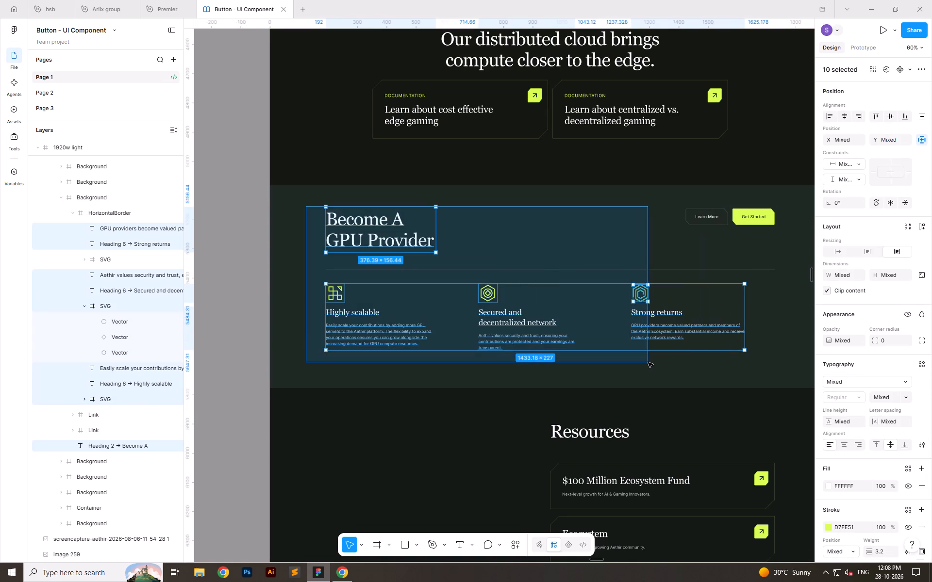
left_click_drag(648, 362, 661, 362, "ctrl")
Copy the Scalable, Connected and Reliable feature blocks with their icons from the "Build the factory of tomorrow." section.
scroll(358, 272, "down", 9, "ctrl")
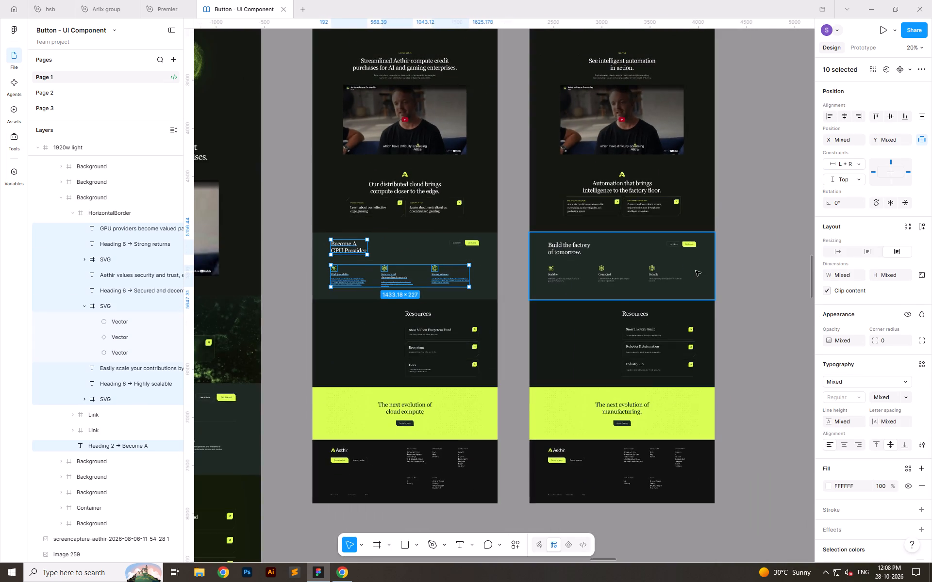
scroll(696, 271, "up", 8, "ctrl")
left_click_drag(288, 237, 604, 314, "ctrl")
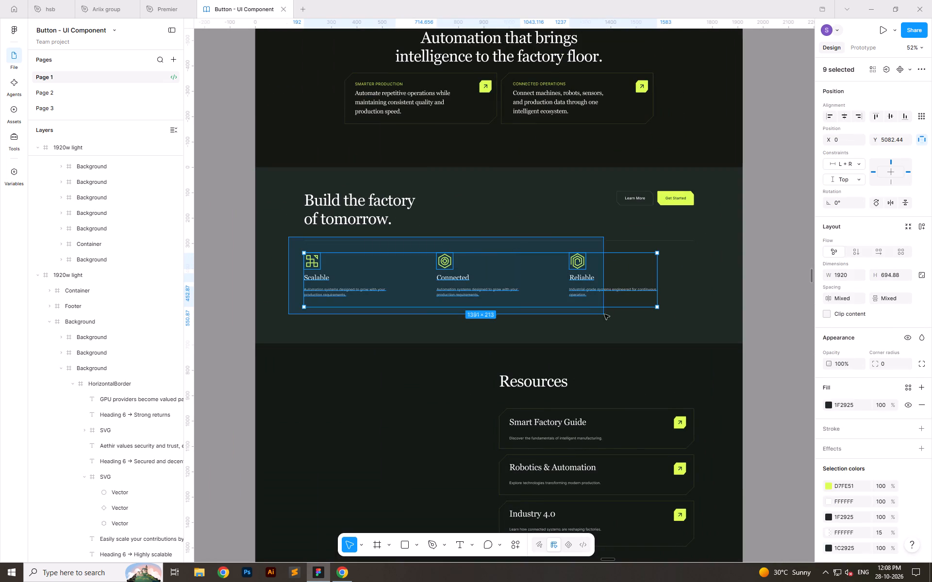
left_click_drag(604, 314, 702, 322, "ctrl")
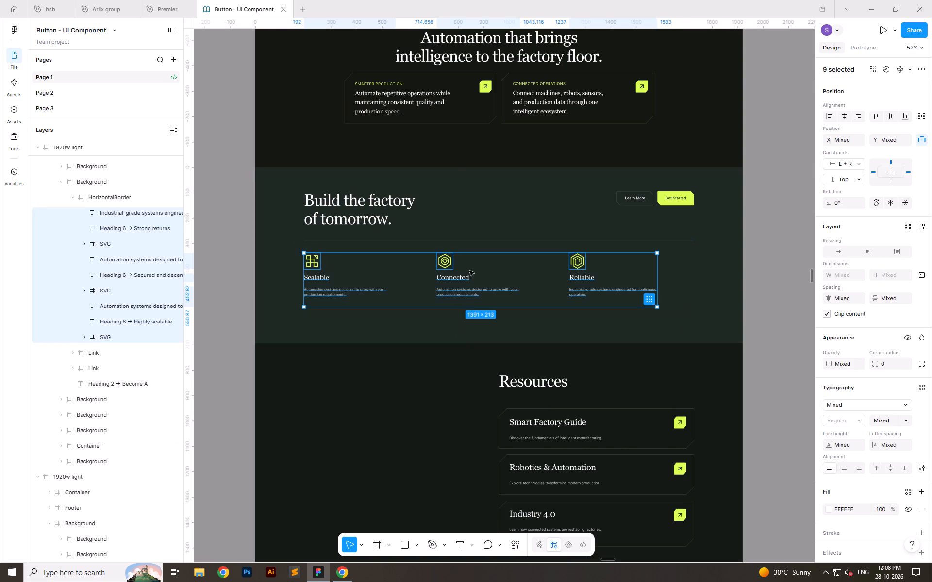
left_click_drag(444, 263, 450, 320)
key("ctrl+z")
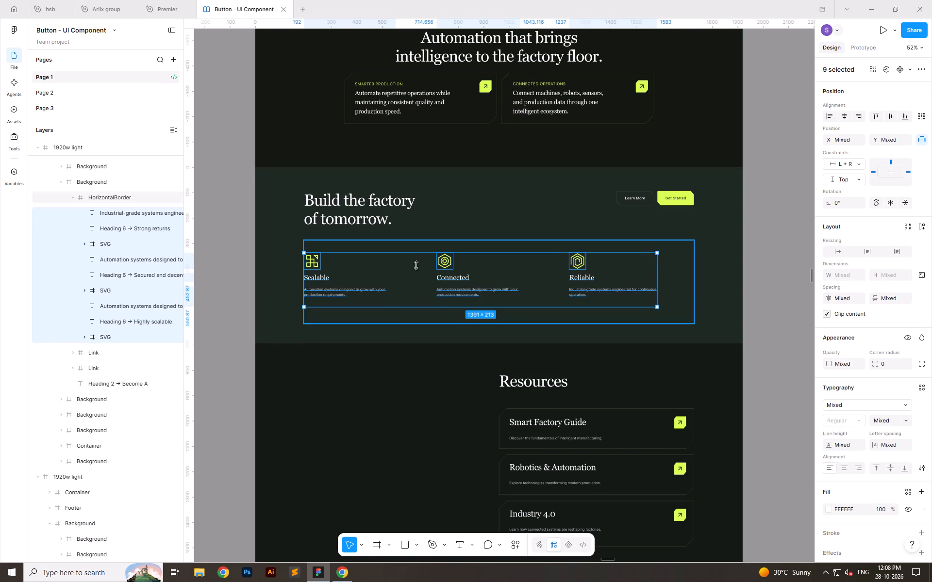
left_click_drag(330, 290, 401, 291)
key("ctrl+z")
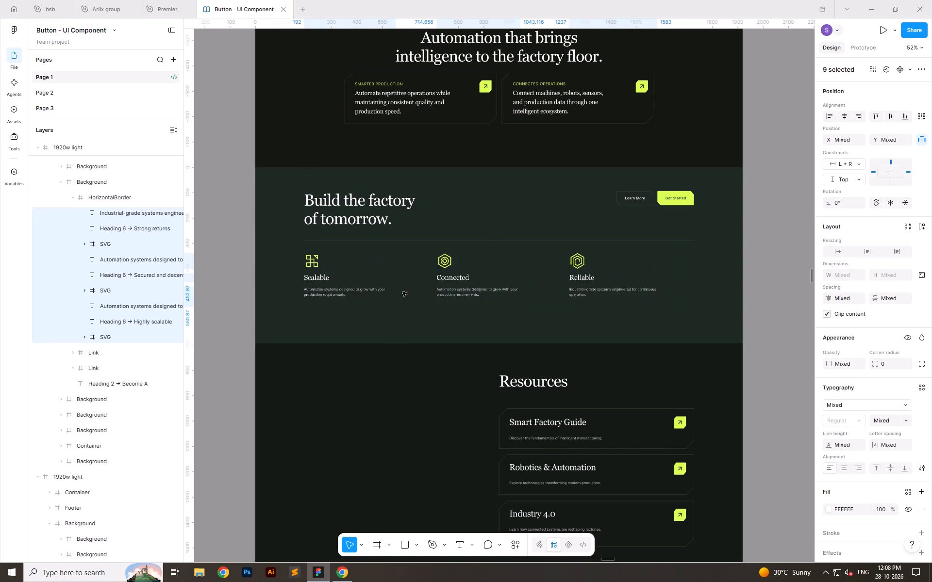
key("ctrl+c")
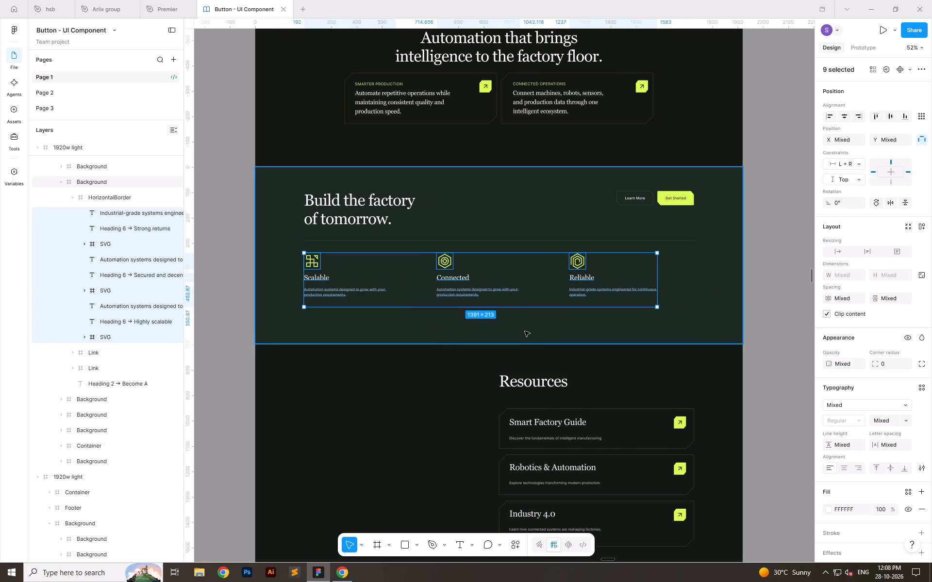
key("ctrl+c")
key("ctrl+c")
Paste the three feature blocks into the Ariix group file and place them on the empty canvas beside the landingpage frame.
left_click(153, 4)
left_click(102, 0)
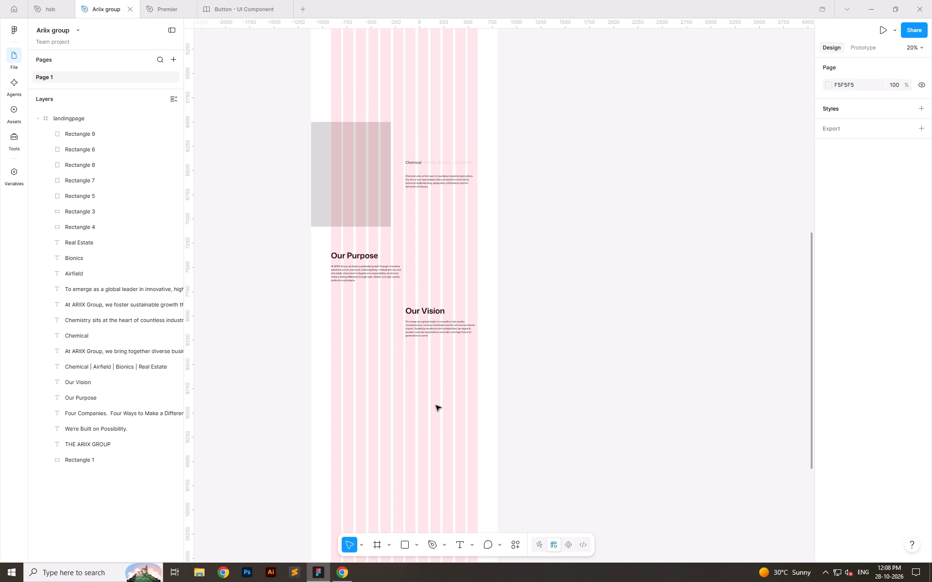
key("ctrl+v")
left_click_drag(437, 284, 325, 440)
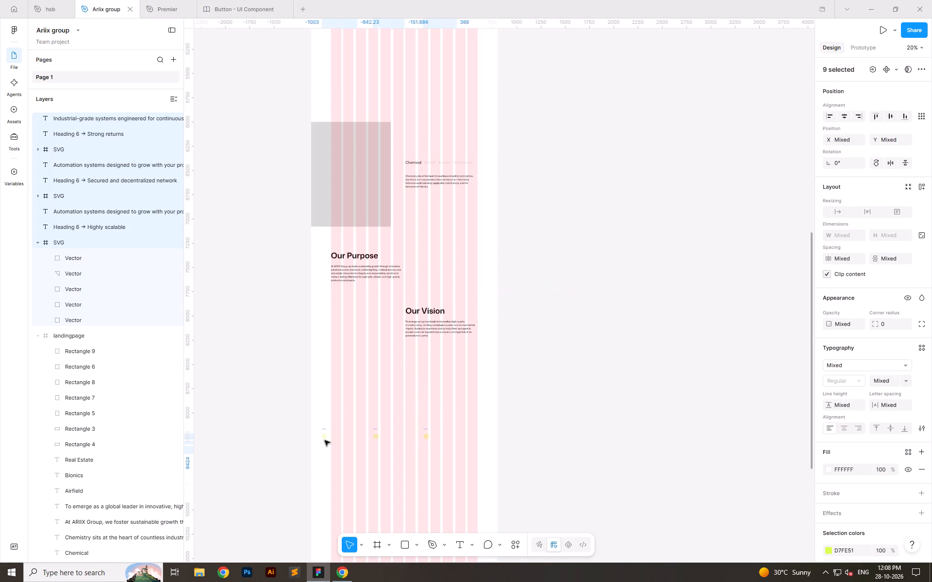
left_click_drag(325, 440, 538, 401)
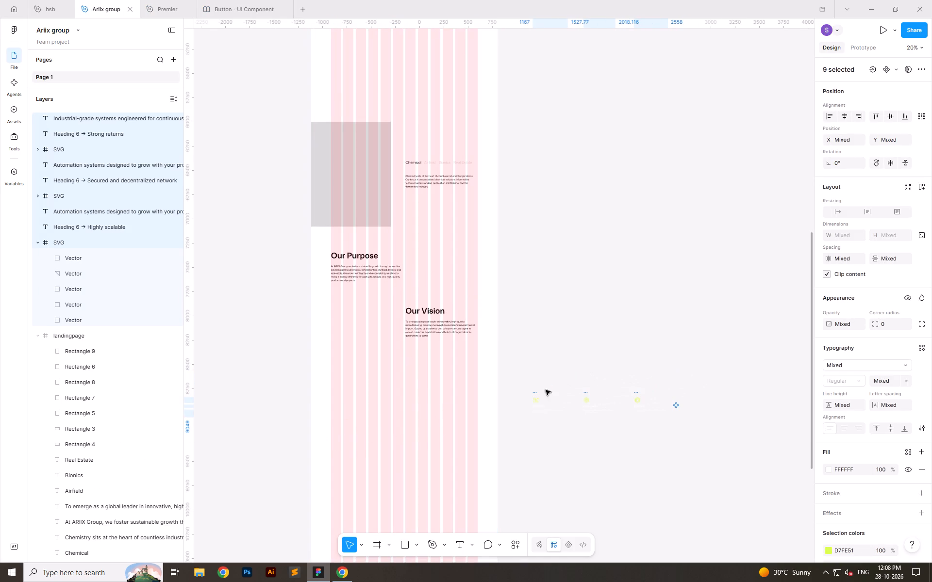
Set the fill of the pasted feature blocks to 222222.
left_click(845, 469)
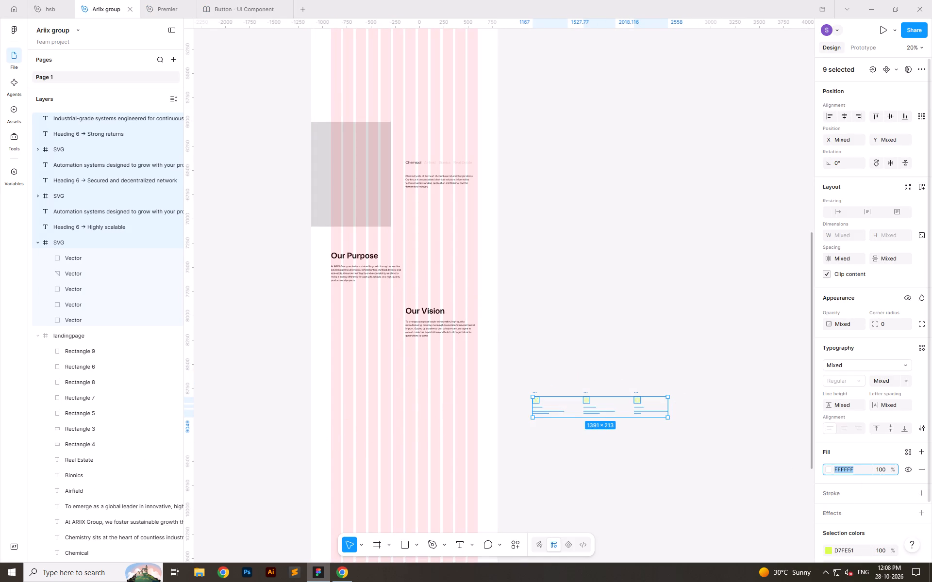
type("22")
key("Return")
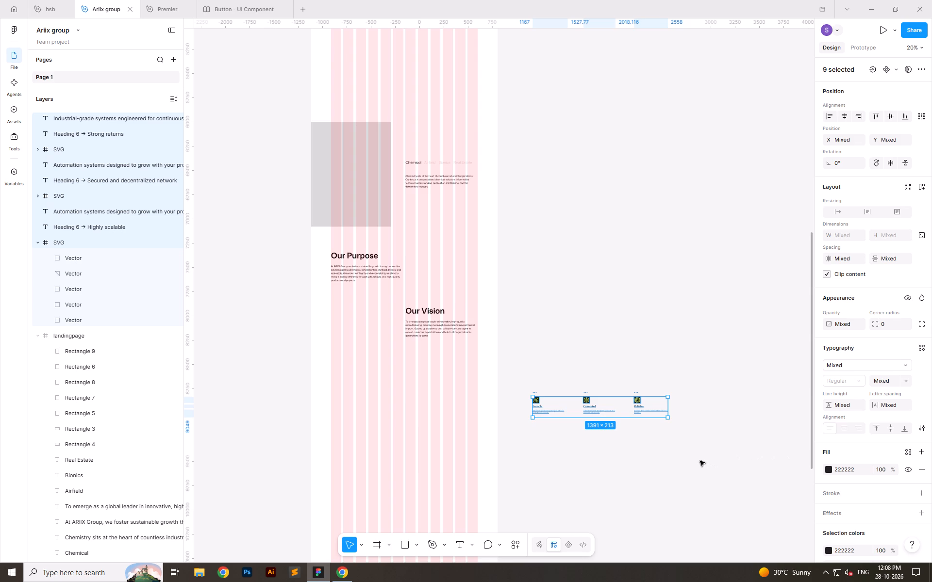
Move the Scalable, Connected and Reliable feature blocks from the empty canvas into the landingpage frame, in the blank area below Our Vision.
scroll(684, 444, "up", 12, "ctrl")
left_click(528, 437, "ctrl")
scroll(651, 424, "down", 6, "ctrl")
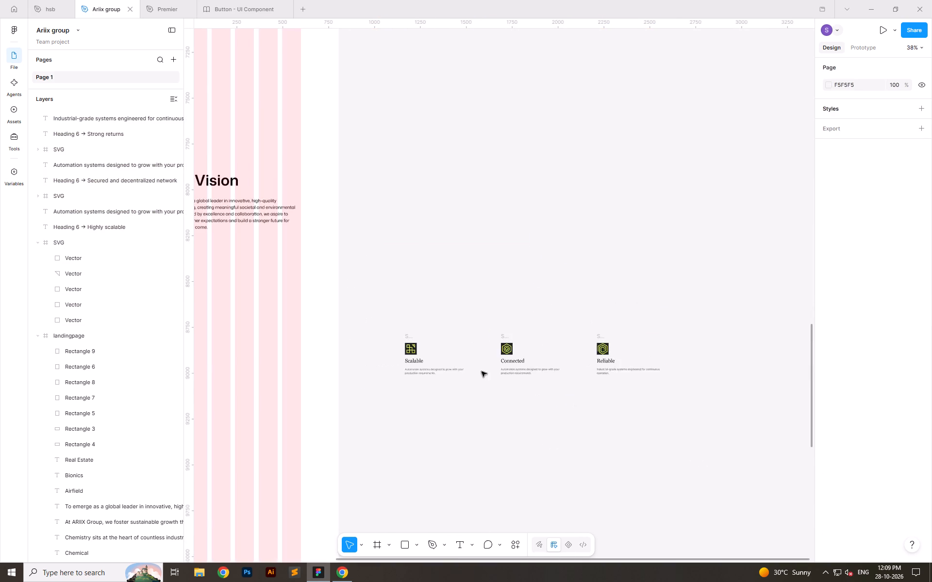
scroll(491, 361, "up", 6, "ctrl")
scroll(460, 339, "down", 11, "ctrl")
scroll(501, 418, "down", 5, "ctrl")
scroll(443, 415, "up", 9, "ctrl")
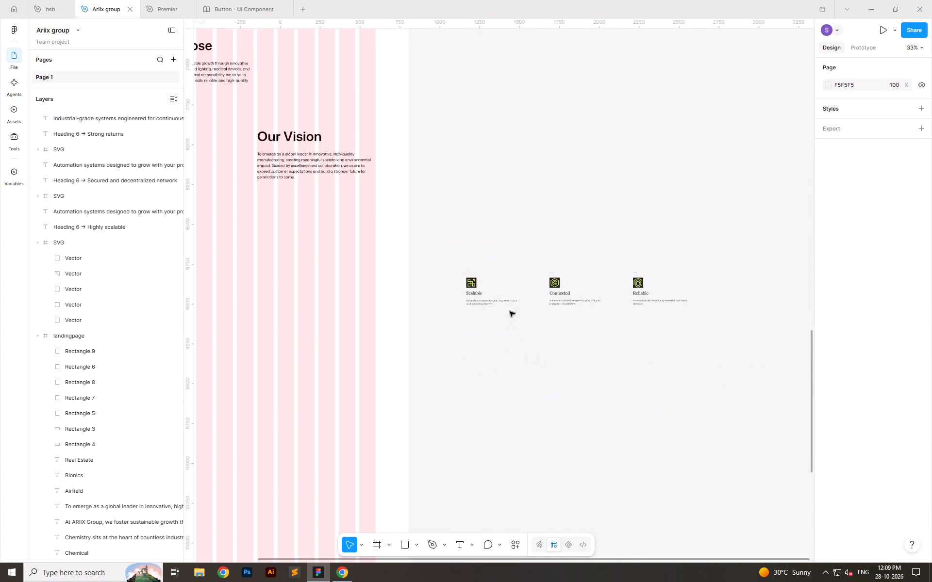
scroll(510, 311, "up", 5, "ctrl")
left_click_drag(391, 204, 762, 392, "ctrl")
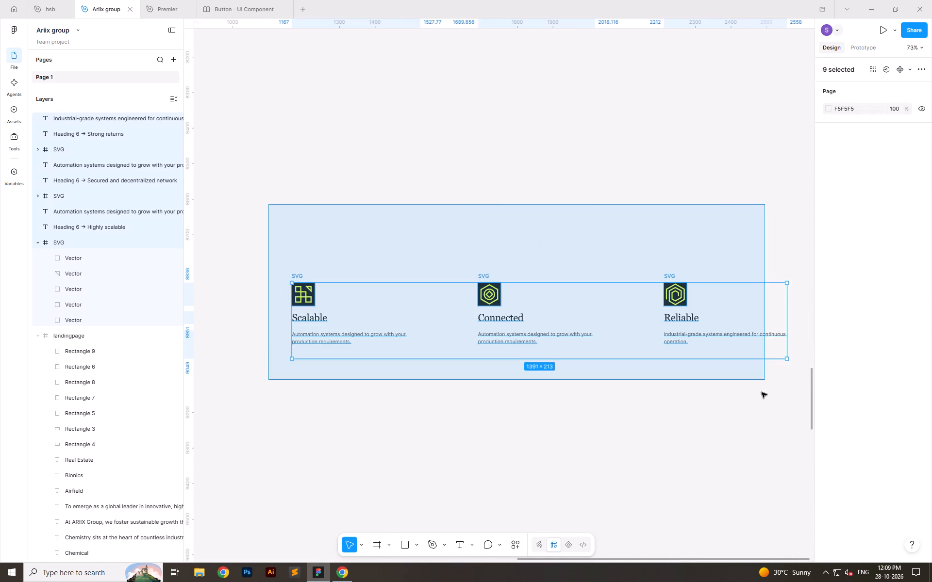
left_click_drag(762, 392, 795, 417, "ctrl")
scroll(724, 281, "down", 6, "ctrl")
scroll(623, 303, "down", 4, "ctrl")
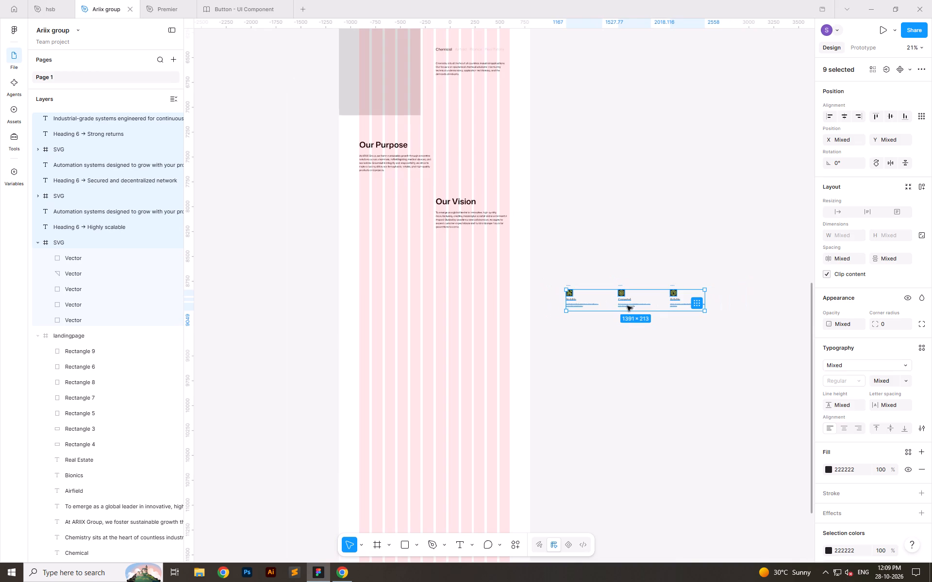
left_click_drag(630, 304, 423, 485)
scroll(404, 505, "up", 11, "ctrl")
scroll(398, 419, "down", 5, "ctrl")
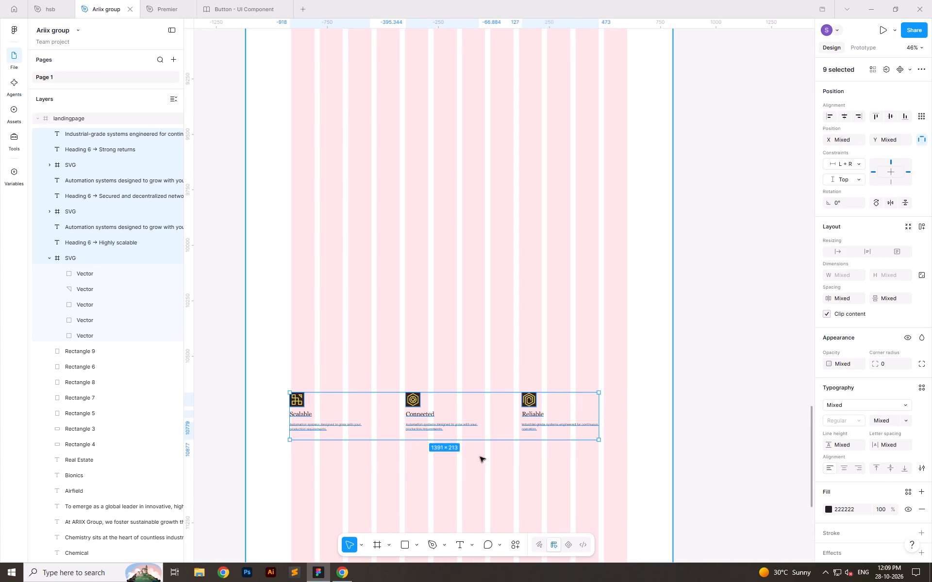
left_click(572, 465)
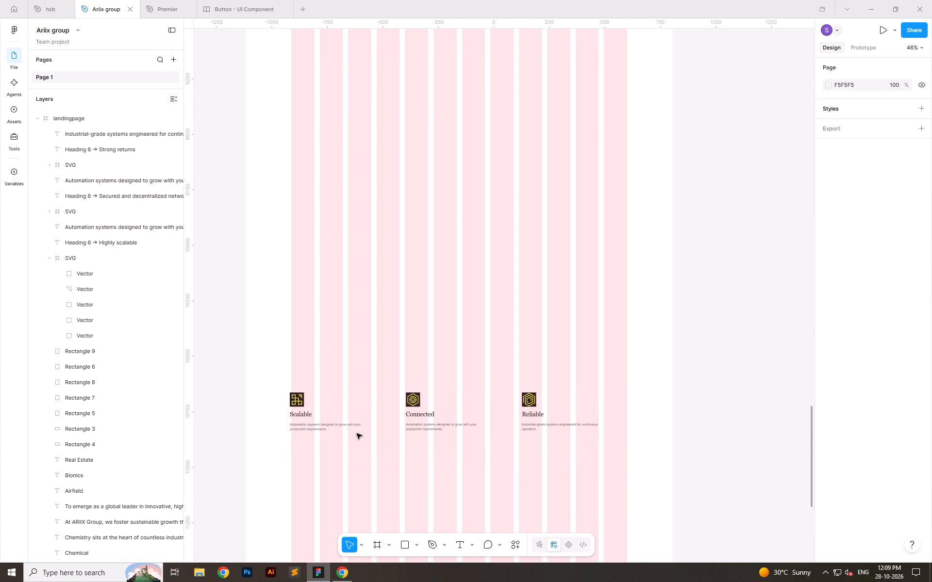
Move the Connected icon, heading and description together to X 716, aligned with the start of a grid column.
scroll(525, 413, "up", 7, "ctrl")
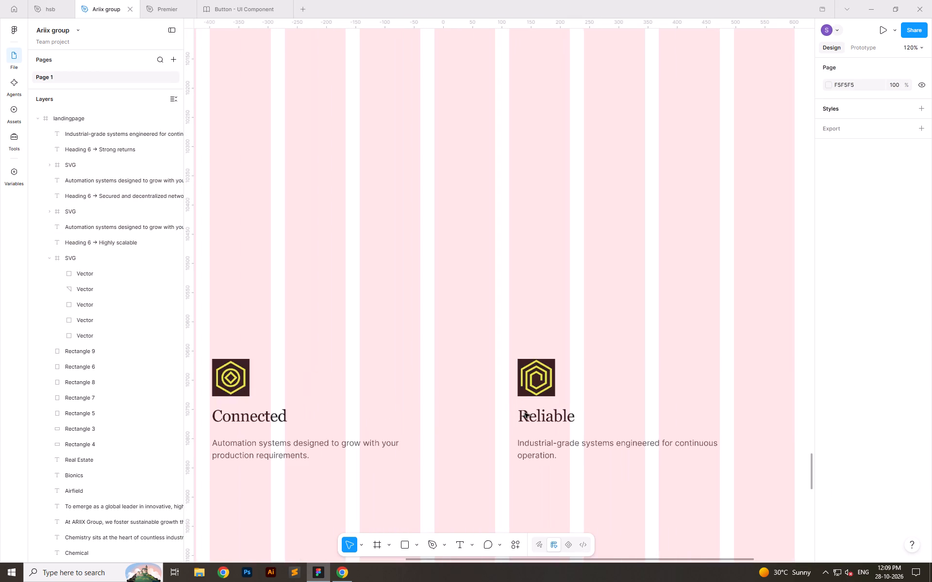
scroll(503, 407, "down", 5, "ctrl")
scroll(279, 423, "up", 6, "ctrl")
left_click_drag(432, 323, 579, 497, "ctrl")
left_click(495, 434)
scroll(357, 453, "down", 6, "ctrl")
scroll(520, 437, "up", 5, "ctrl")
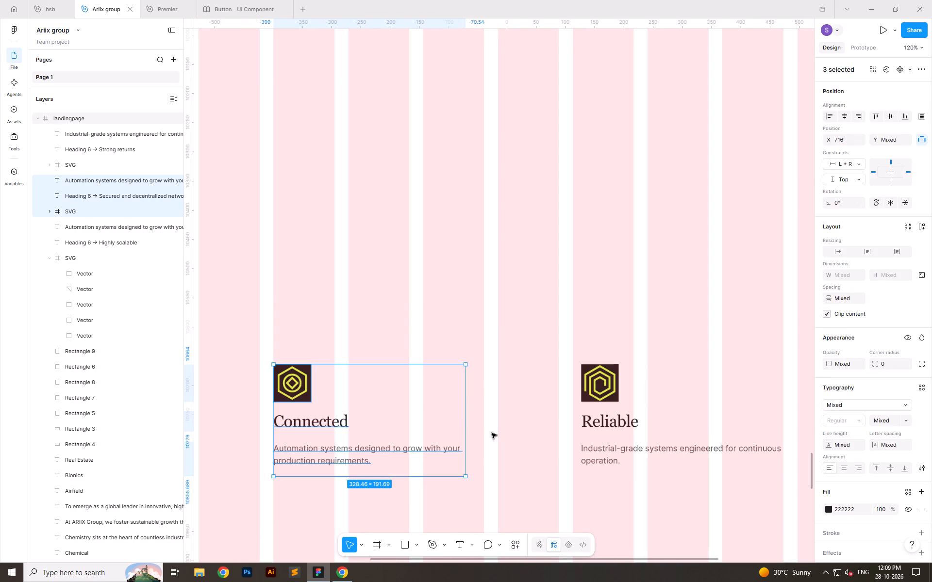
left_click_drag(467, 425, 513, 428, "ctrl")
key("ctrl+z")
left_click(643, 506)
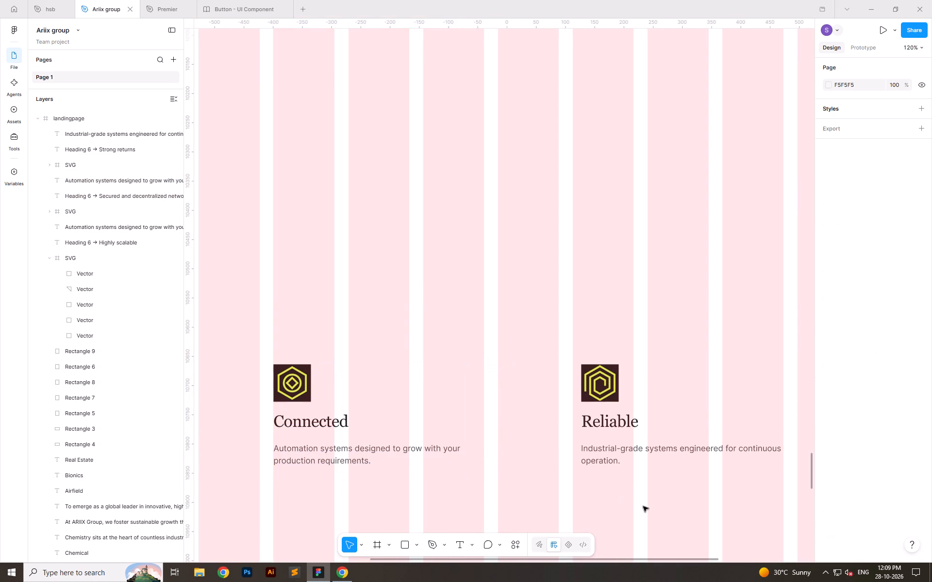
Move the Reliable icon, heading and description together so they align with the start of the nearest grid column.
left_click_drag(590, 334, 642, 493, "ctrl")
left_click(571, 325)
left_click_drag(571, 325, 800, 520)
left_click_drag(629, 450, 620, 450, "shift")
left_click(633, 517)
Look through the ARIIX Group- Landing Page document and examine the content of "The Thinking Behind How We Grow" section.
scroll(397, 195, "down", 11, "ctrl")
key("Tab")
key("alt+Tab")
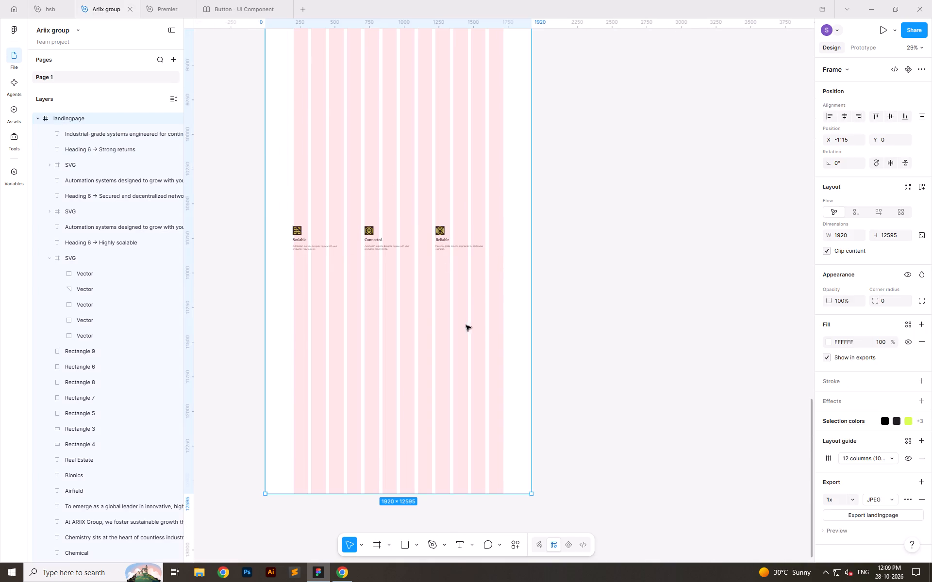
left_click(183, 0)
scroll(436, 247, "down", 2)
left_click(498, 360)
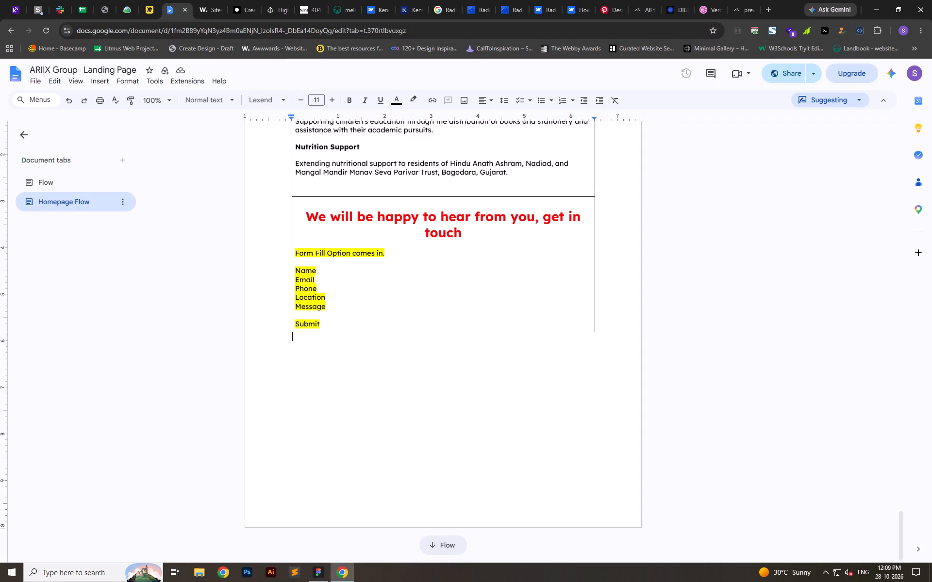
scroll(491, 355, "up", 11)
scroll(486, 364, "up", 11)
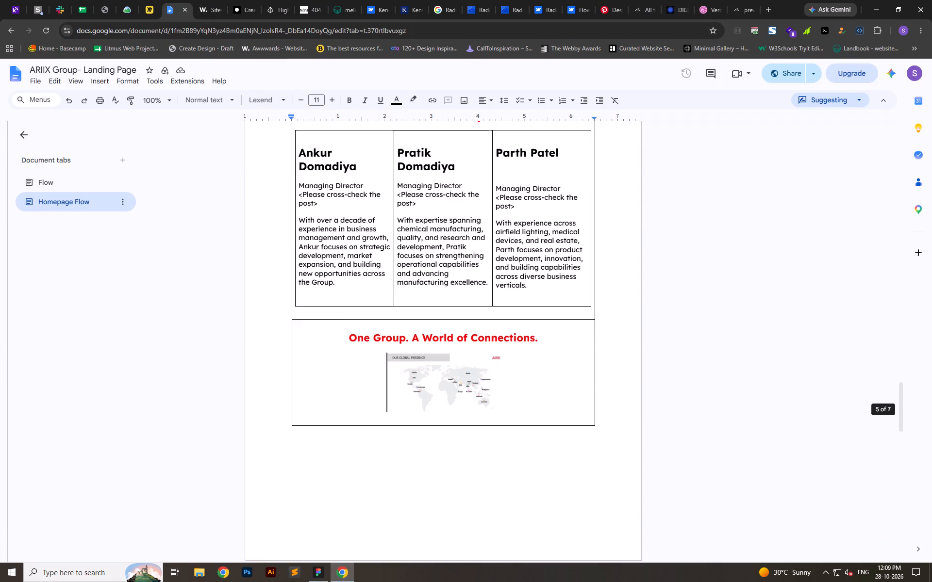
scroll(500, 413, "up", 7)
scroll(434, 353, "up", 5)
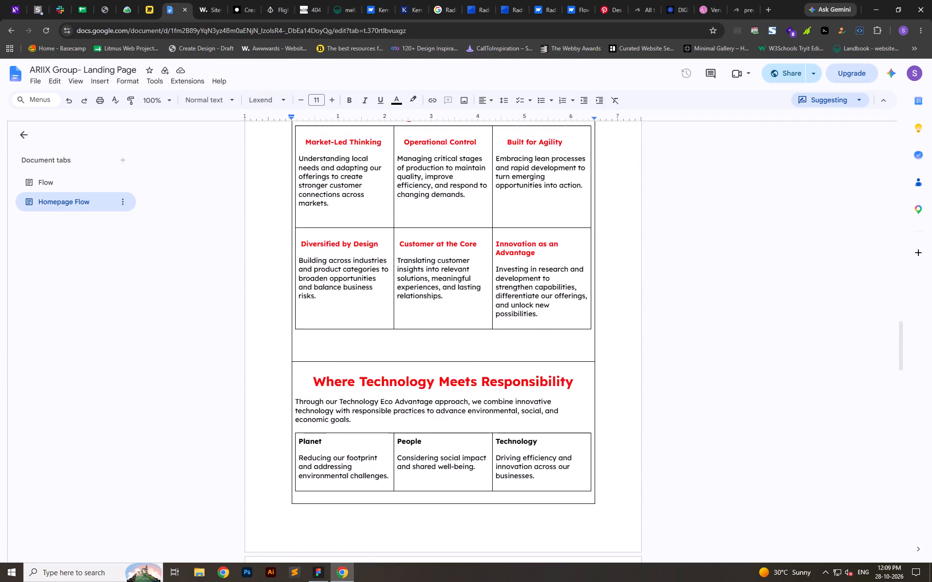
left_click_drag(382, 216, 304, 218)
left_click(306, 218)
key("alt+Tab")
key("alt+Tab")
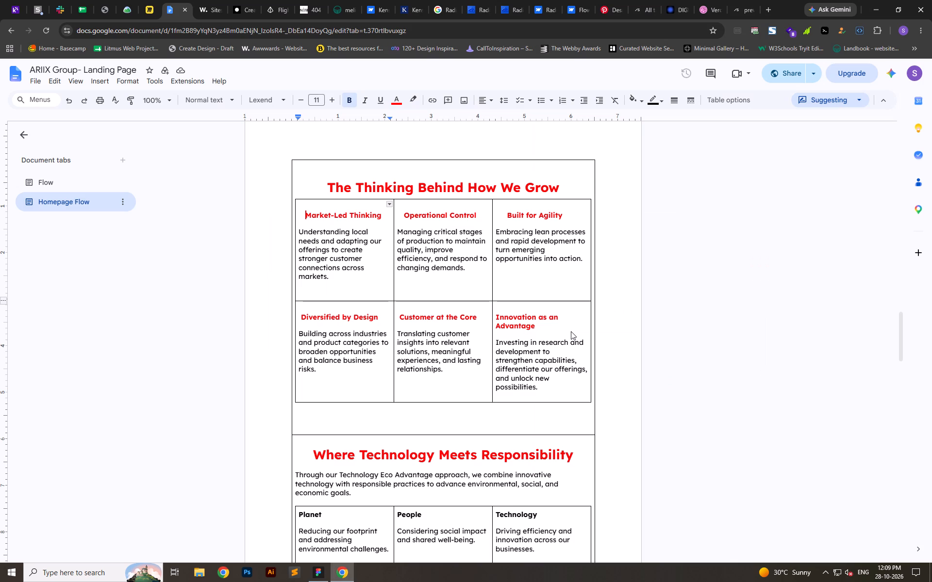
key("alt+Tab")
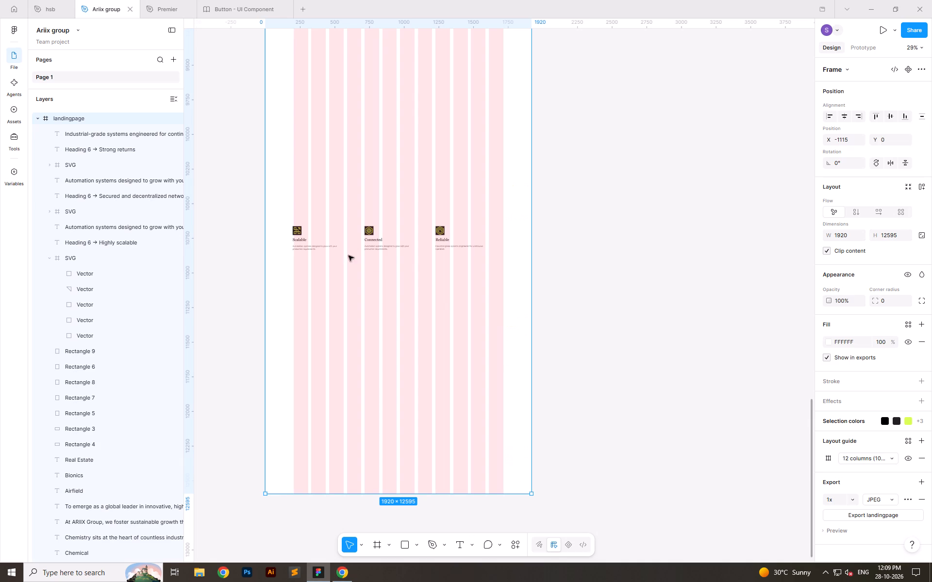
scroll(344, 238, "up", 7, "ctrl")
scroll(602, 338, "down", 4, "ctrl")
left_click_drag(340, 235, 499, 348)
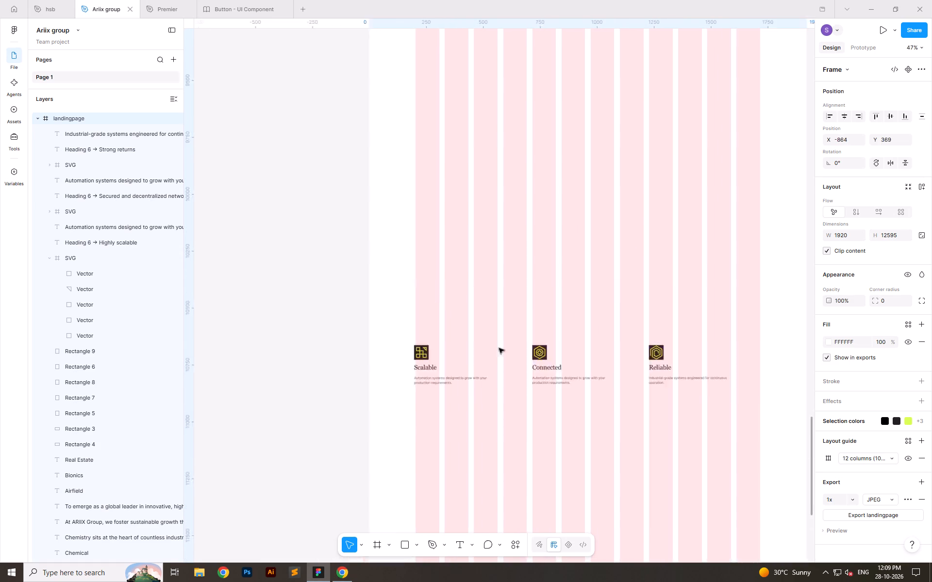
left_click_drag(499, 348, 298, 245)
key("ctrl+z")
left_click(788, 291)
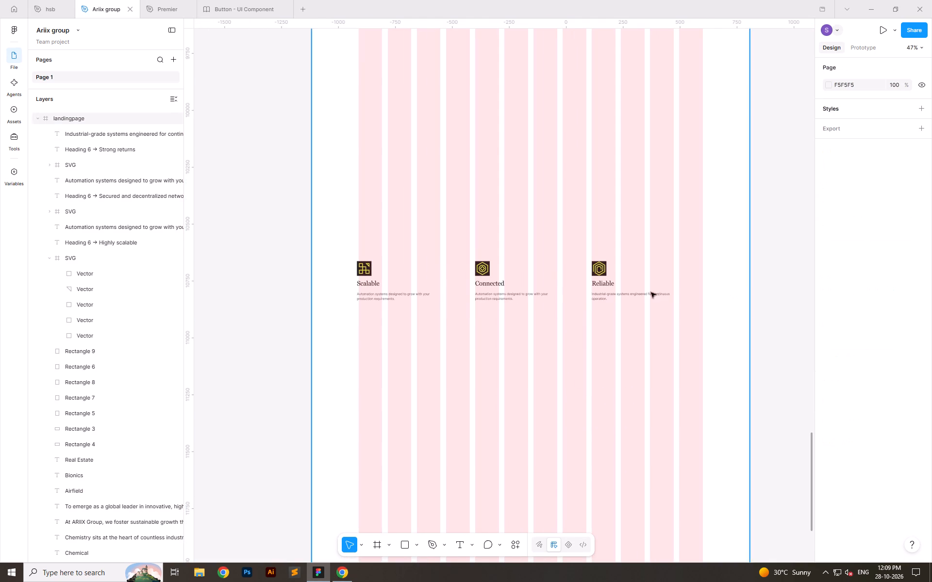
Move the Scalable icon, heading and description together to X 204, aligned with the first grid column.
scroll(631, 292, "up", 6, "ctrl")
left_click_drag(288, 202, 367, 300, "ctrl")
scroll(719, 308, "down", 4, "ctrl")
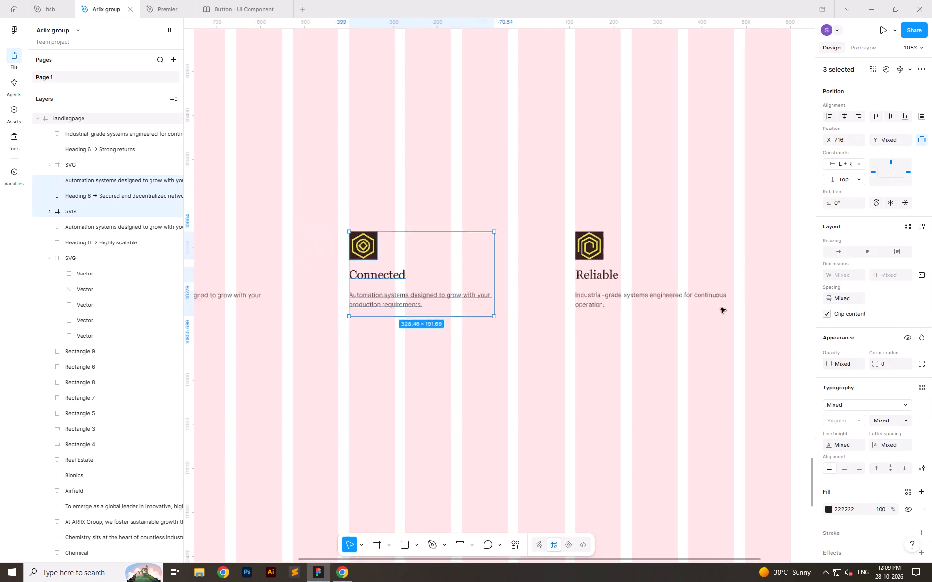
scroll(721, 308, "down", 2, "ctrl")
scroll(485, 332, "up", 7, "ctrl")
left_click_drag(300, 185, 399, 291, "ctrl")
left_click_drag(365, 270, 367, 269, "shift")
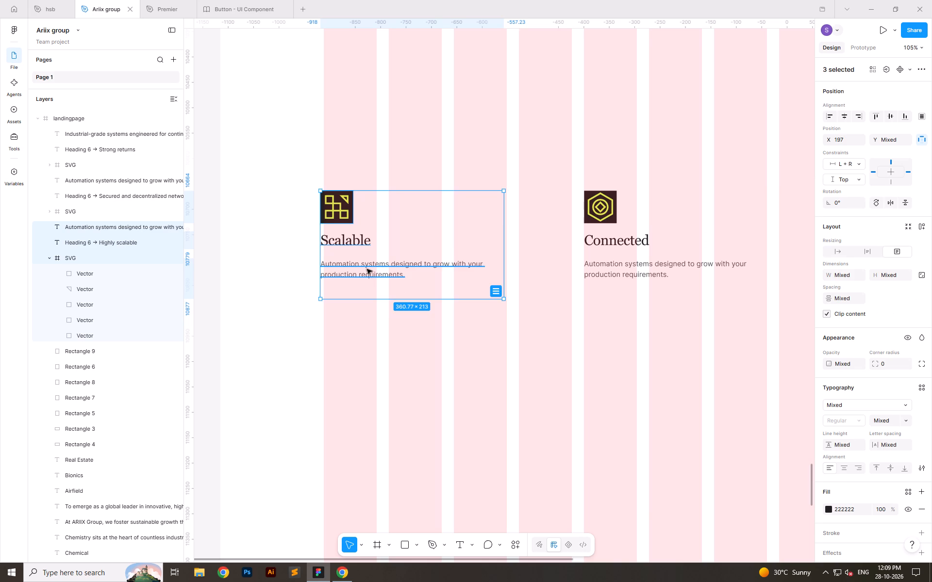
left_click_drag(367, 269, 369, 269, "shift")
scroll(369, 257, "down", 6, "ctrl")
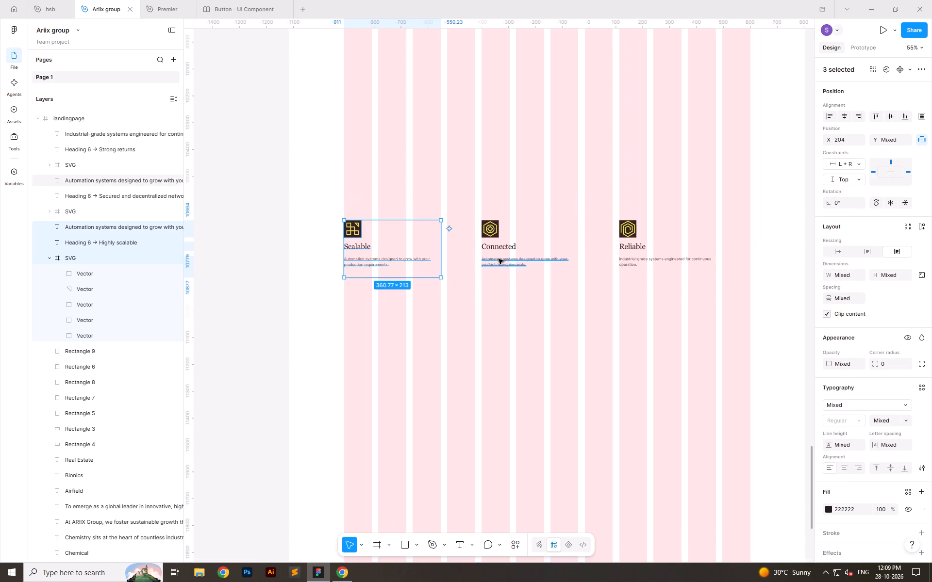
Duplicate the three feature blocks as a second row directly below, leaving a gap of about 50 px between the rows.
left_click(381, 193)
left_click_drag(331, 201, 700, 301, "ctrl")
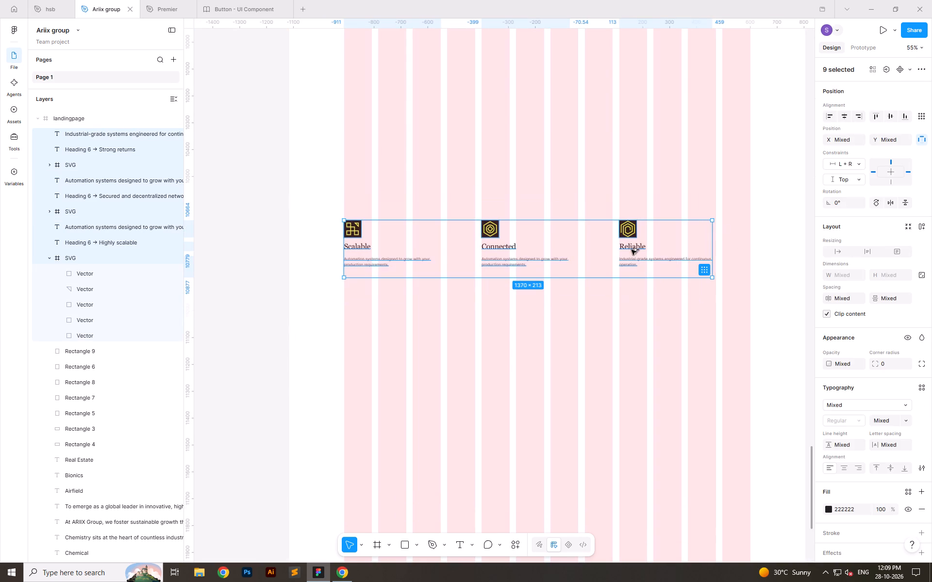
left_click_drag(628, 243, 624, 318, "alt+shift")
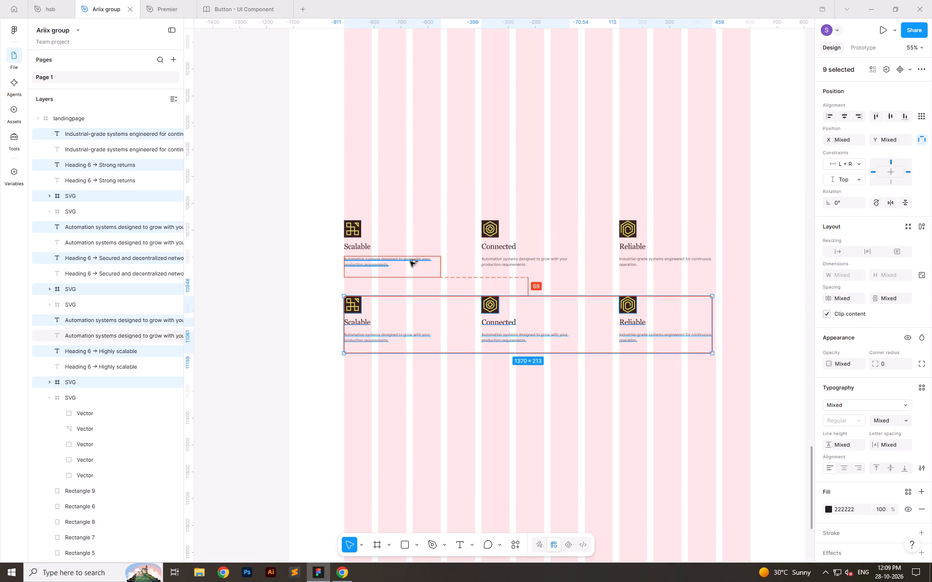
key("alt+shift+Up")
key("alt+shift+Up")
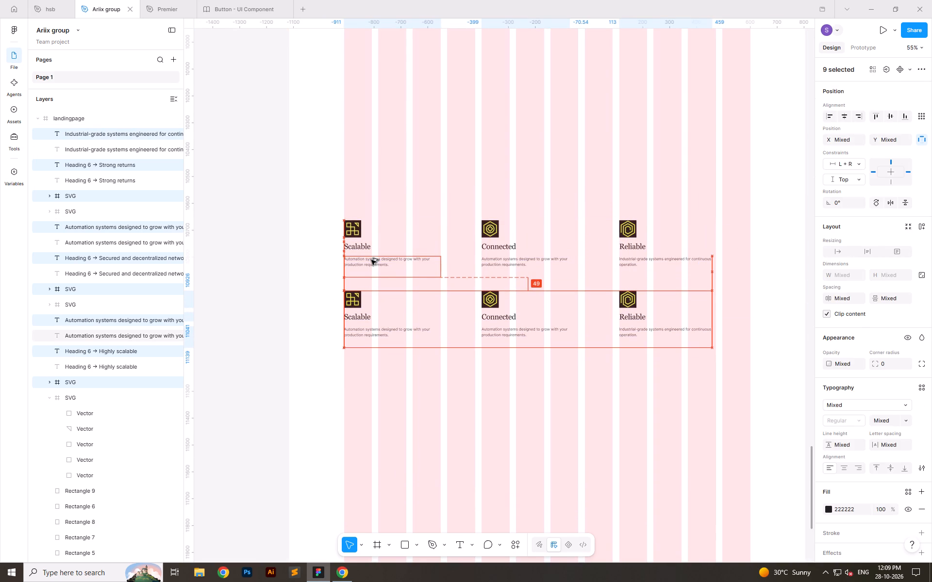
key("alt+Down")
left_click(515, 438)
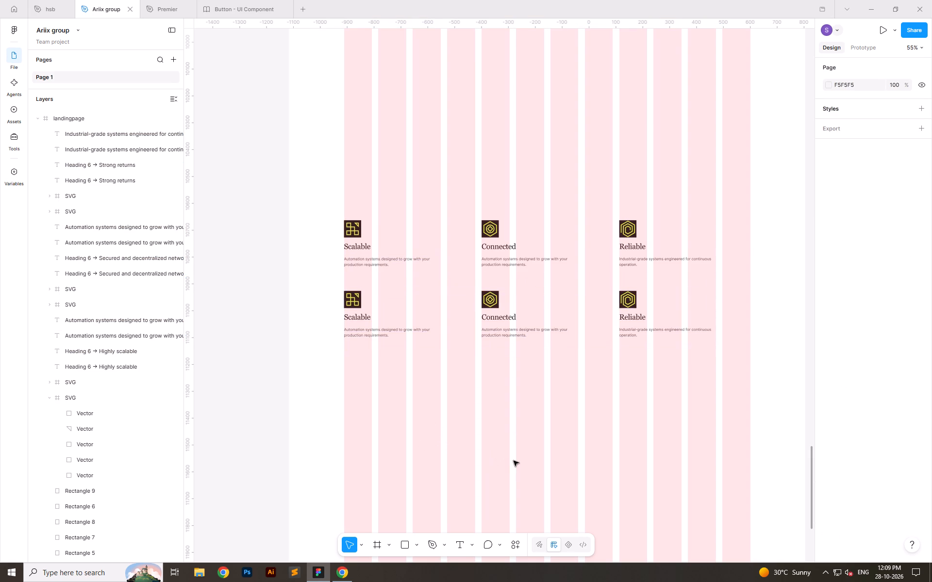
Replace the upper row's Scalable heading with "Market-Led Thinking" copied from the landing page document, and set the heading to auto width.
scroll(658, 313, "up", 4, "ctrl")
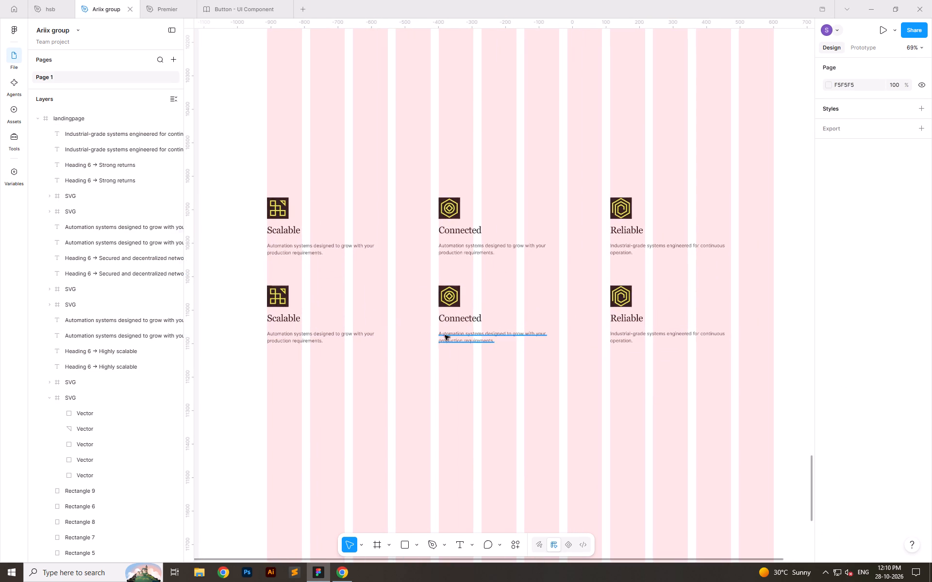
key("alt+Tab")
left_click(380, 216)
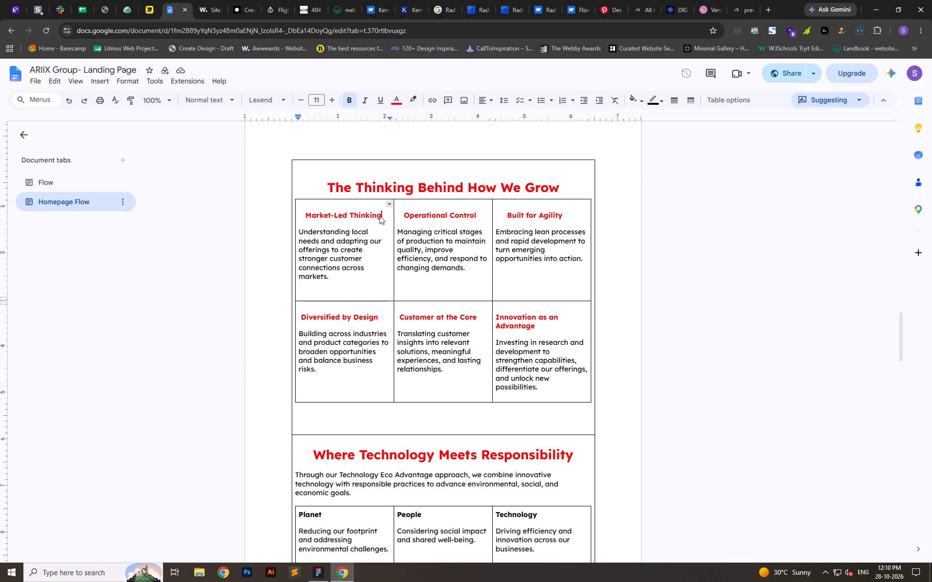
left_click_drag(380, 216, 318, 215)
key("ctrl+c")
key("alt+Tab")
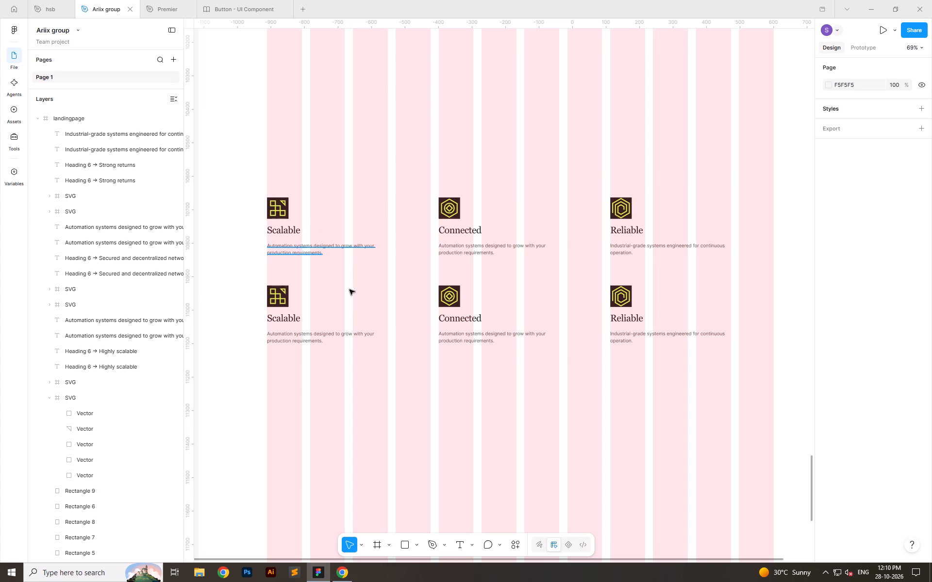
double_click(288, 230, "ctrl")
key("ctrl+v")
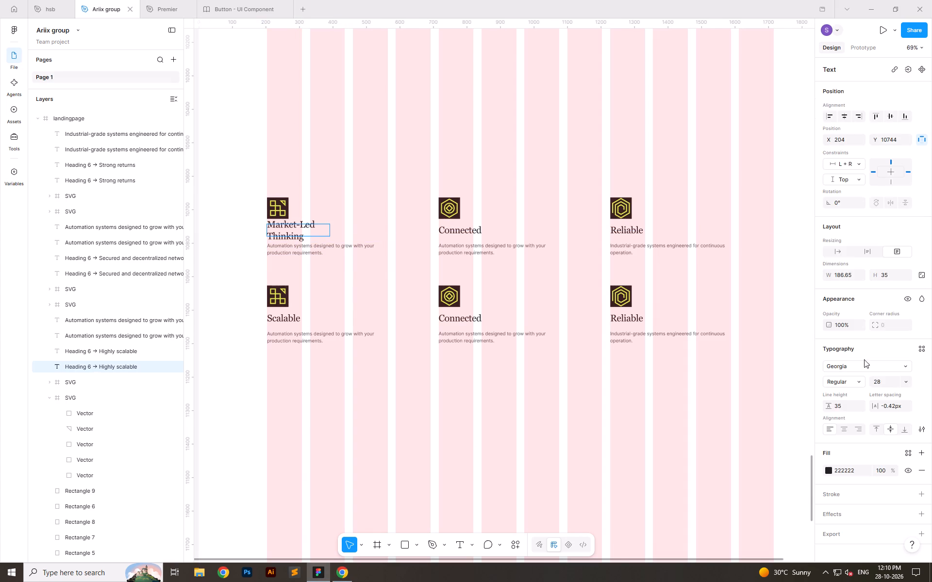
left_click(832, 249)
left_click(371, 266)
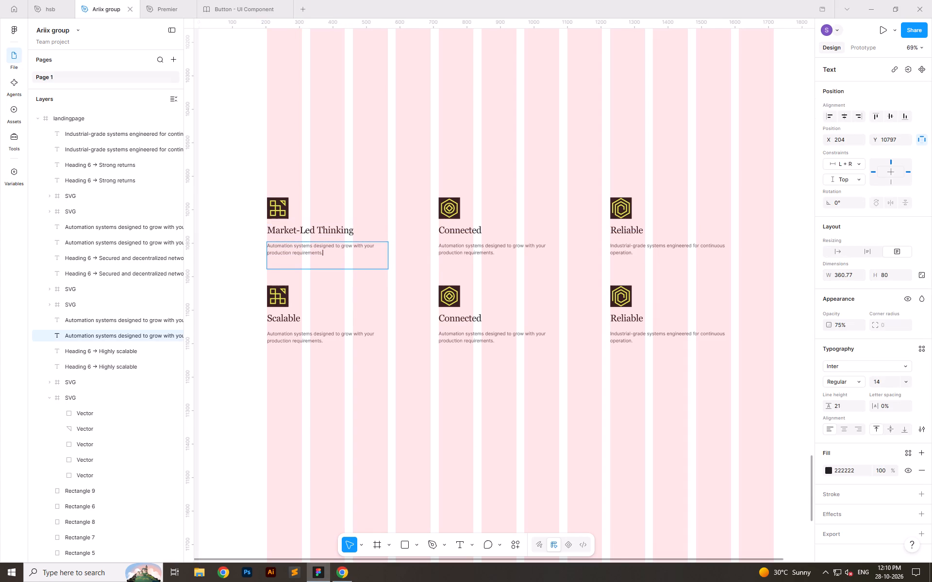
left_click(359, 293)
Replace the description under Market-Led Thinking with its "Understanding local needs and adapting our offerings…" paragraph from the document, and set it to auto height.
key("alt+Tab")
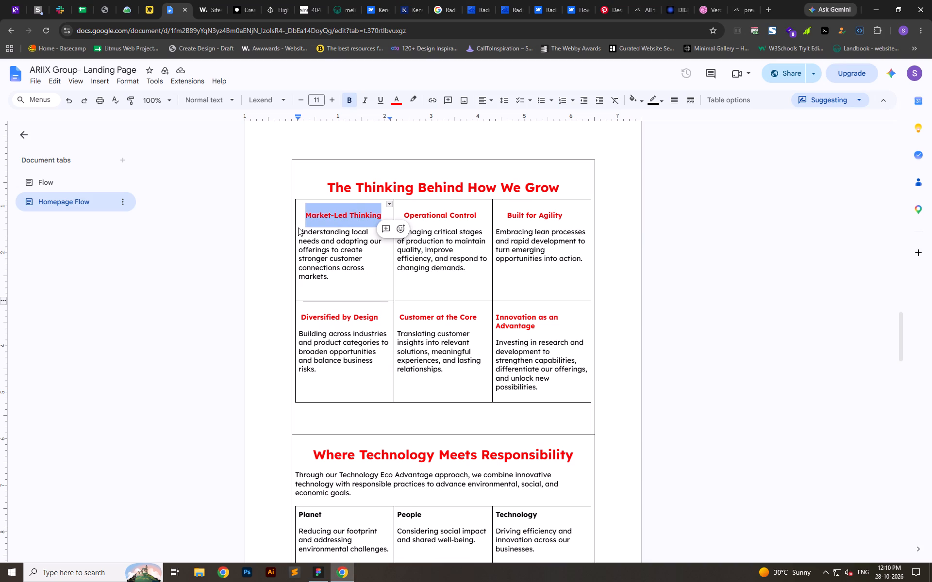
left_click_drag(298, 227, 328, 279)
key("ctrl+c")
key("alt+Tab")
double_click(315, 252)
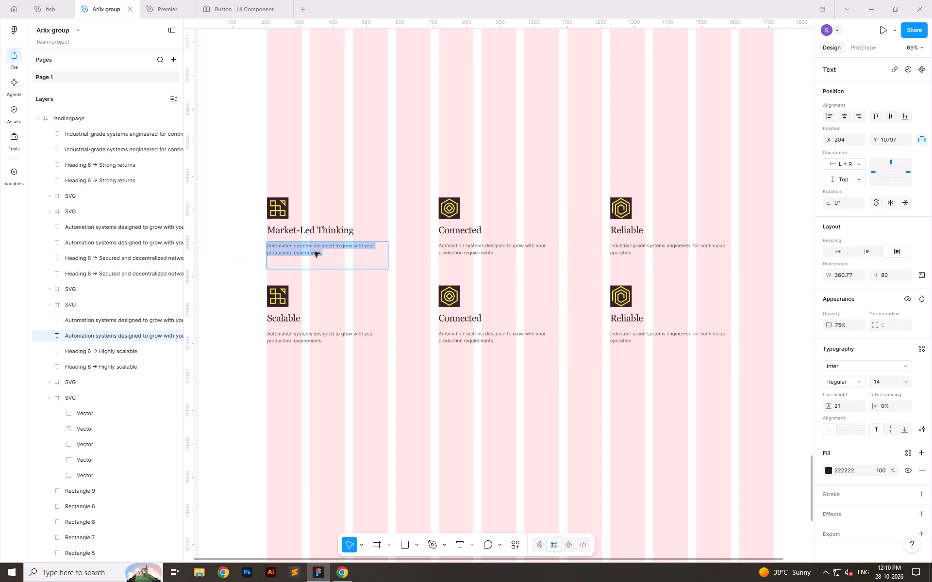
key("ctrl+v")
left_click(282, 264)
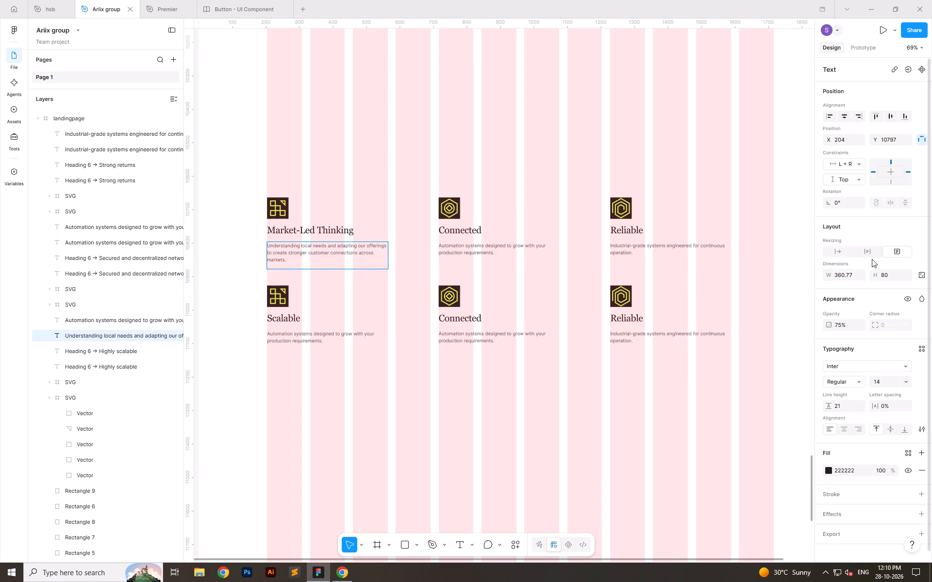
left_click(864, 253)
double_click(418, 395)
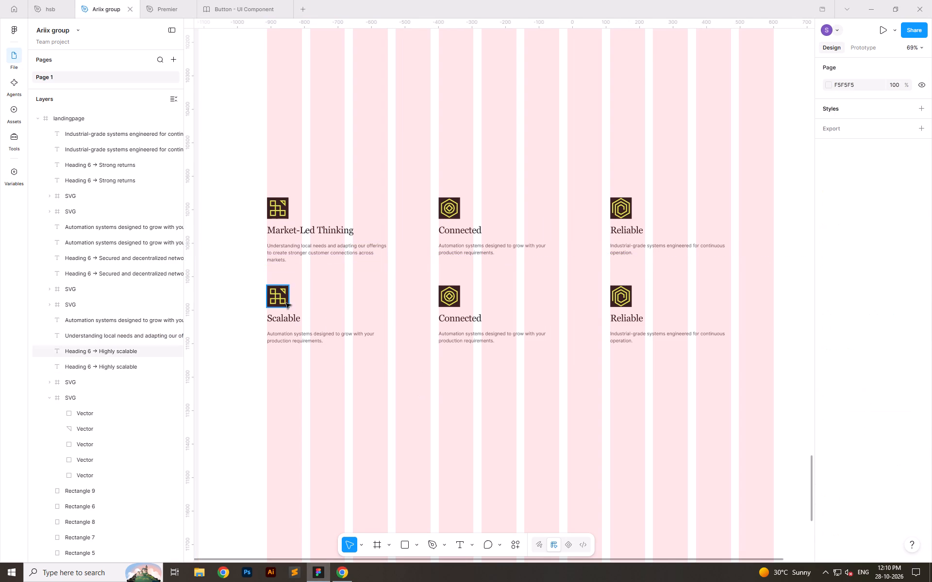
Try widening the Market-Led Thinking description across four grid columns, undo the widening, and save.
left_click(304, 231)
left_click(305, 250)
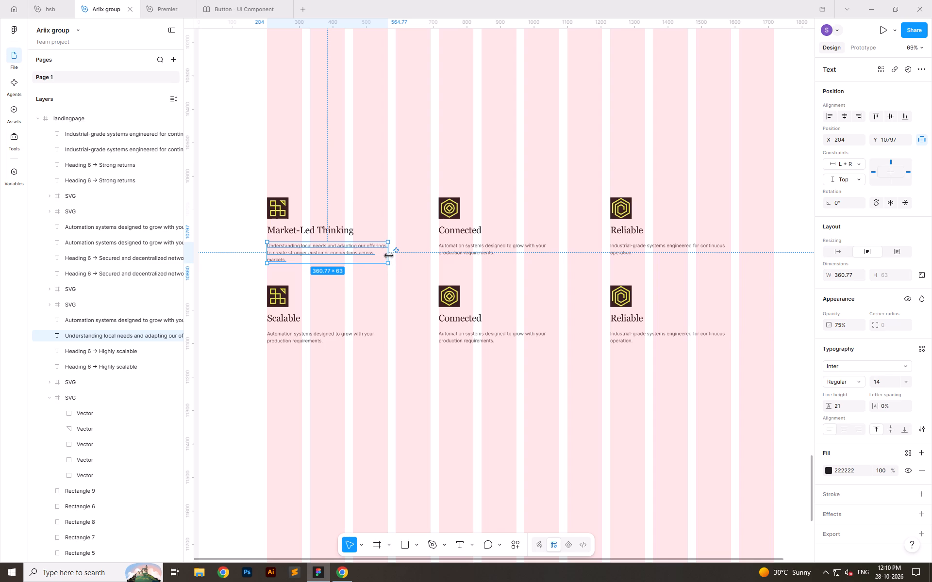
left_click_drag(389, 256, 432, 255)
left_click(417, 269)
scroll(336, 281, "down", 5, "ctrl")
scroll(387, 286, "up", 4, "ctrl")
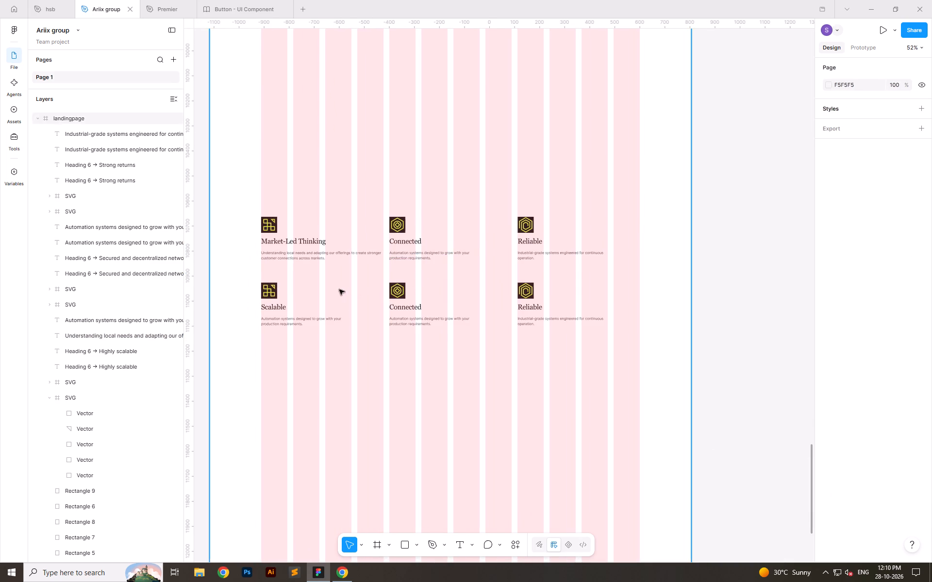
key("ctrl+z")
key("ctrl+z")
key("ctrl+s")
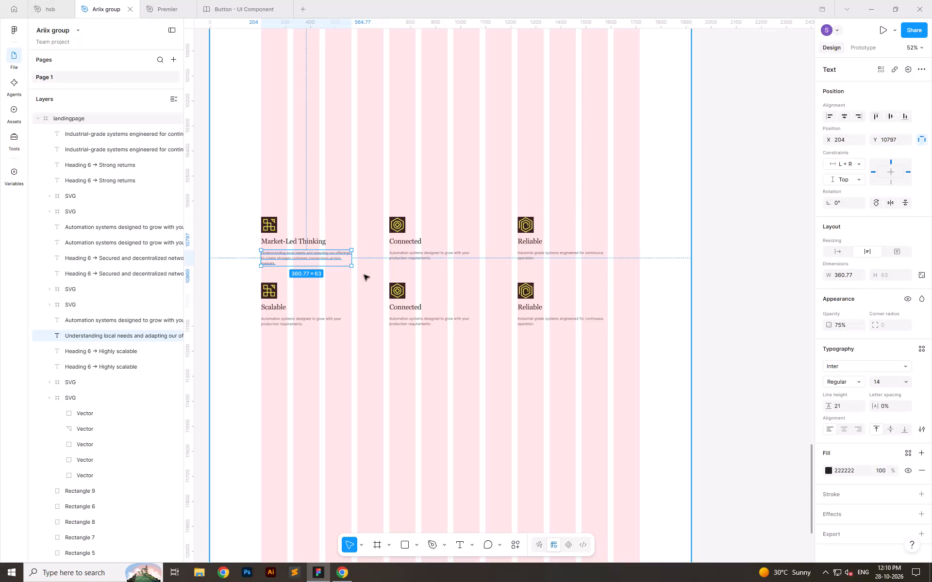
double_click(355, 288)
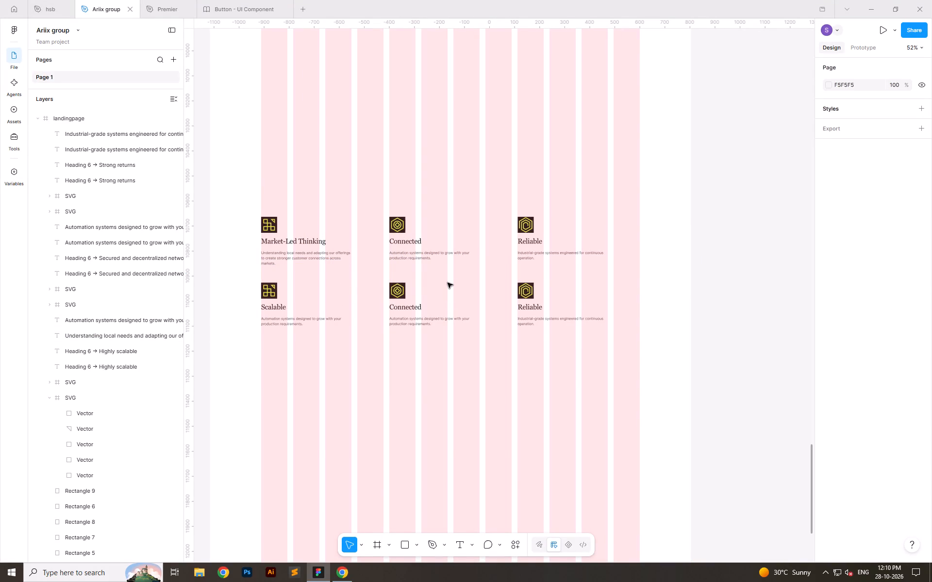
Replace the upper row's Connected heading with "Operational Control" copied from the landing page document, and set the heading to auto width.
key("alt+Tab")
left_click(407, 213)
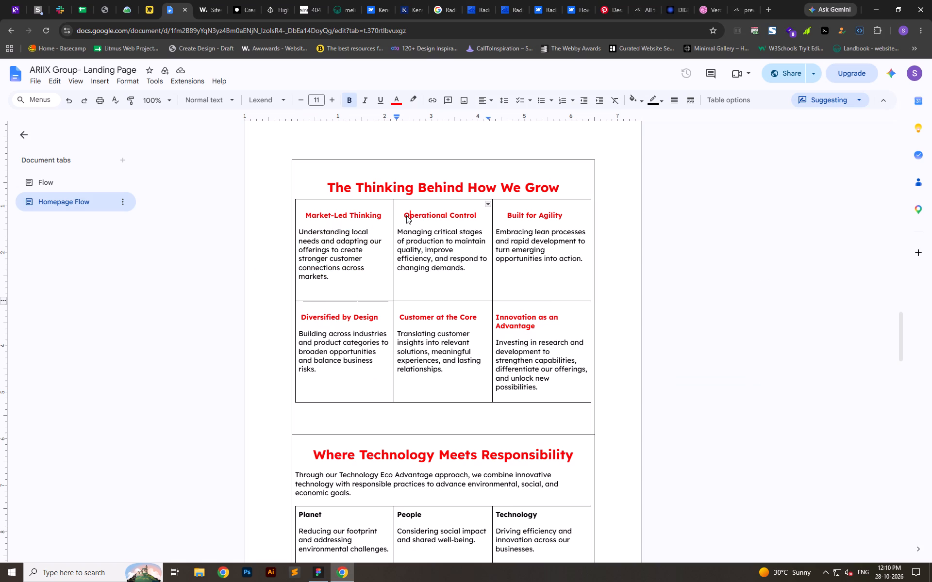
left_click_drag(406, 215, 476, 215)
key("ctrl+c")
key("alt+Tab")
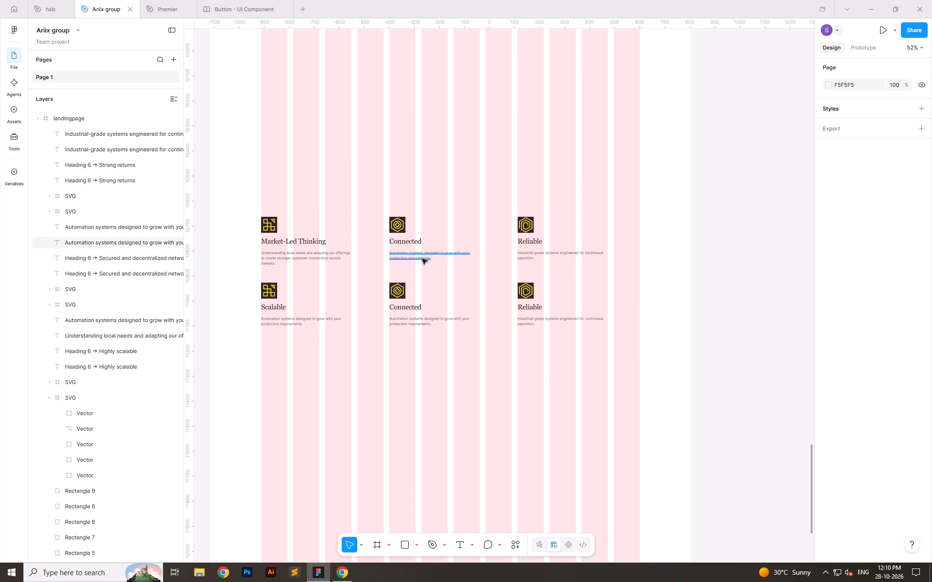
double_click(405, 243, "ctrl")
left_click(837, 254)
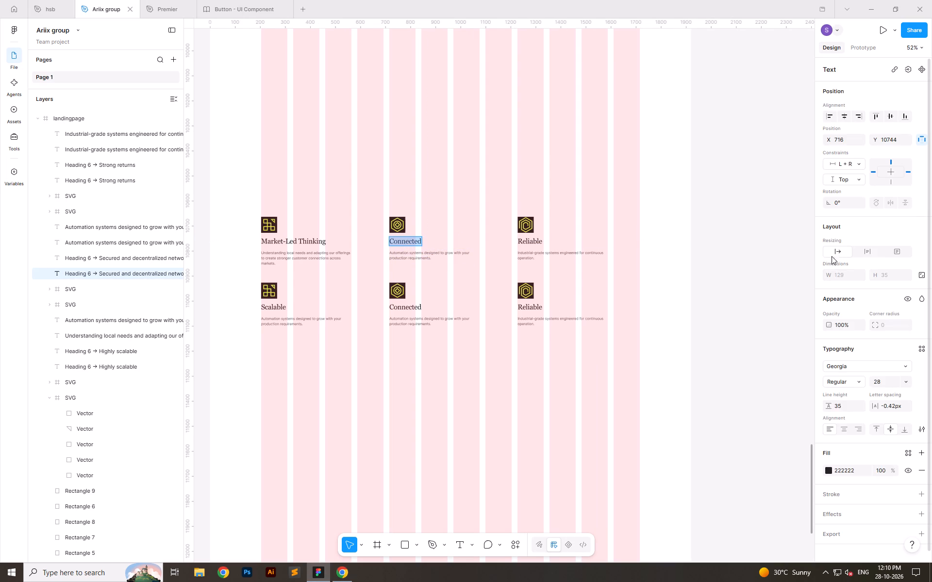
key("ctrl+v")
left_click(466, 273)
Replace the description under Operational Control with its "Managing critical stages of production…" paragraph from the document.
key("alt+Tab")
left_click_drag(395, 228, 399, 230)
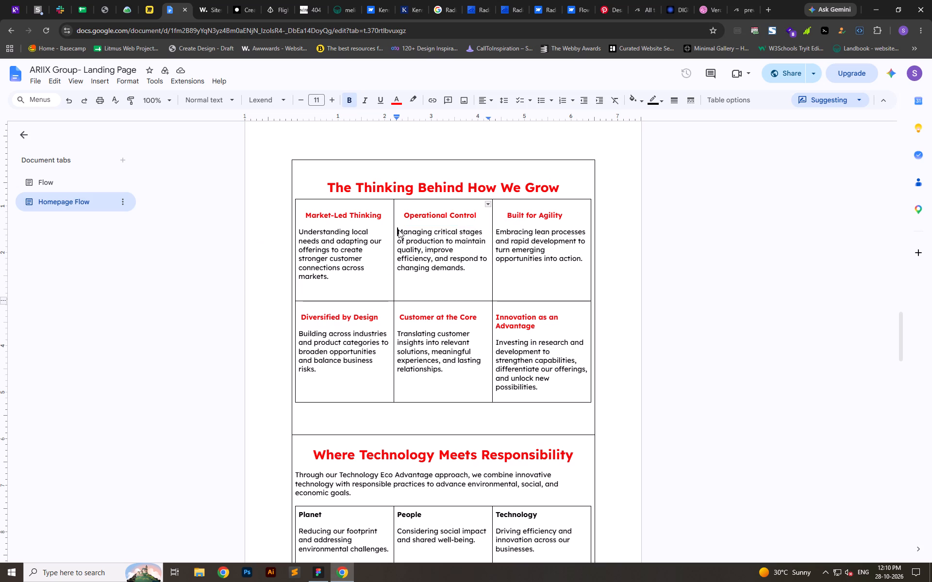
left_click_drag(399, 230, 465, 272)
key("ctrl+c")
key("alt+Tab")
double_click(434, 257, "ctrl")
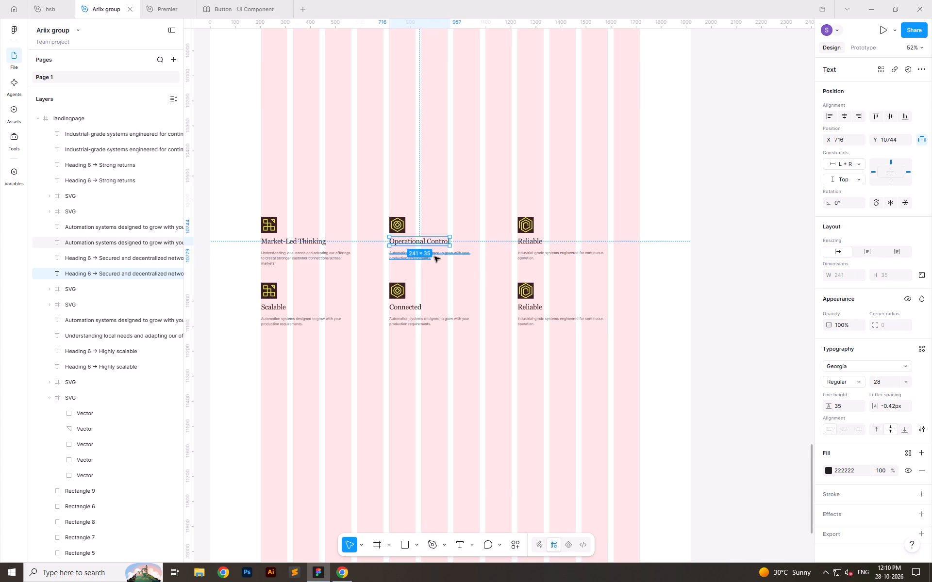
key("ctrl+v")
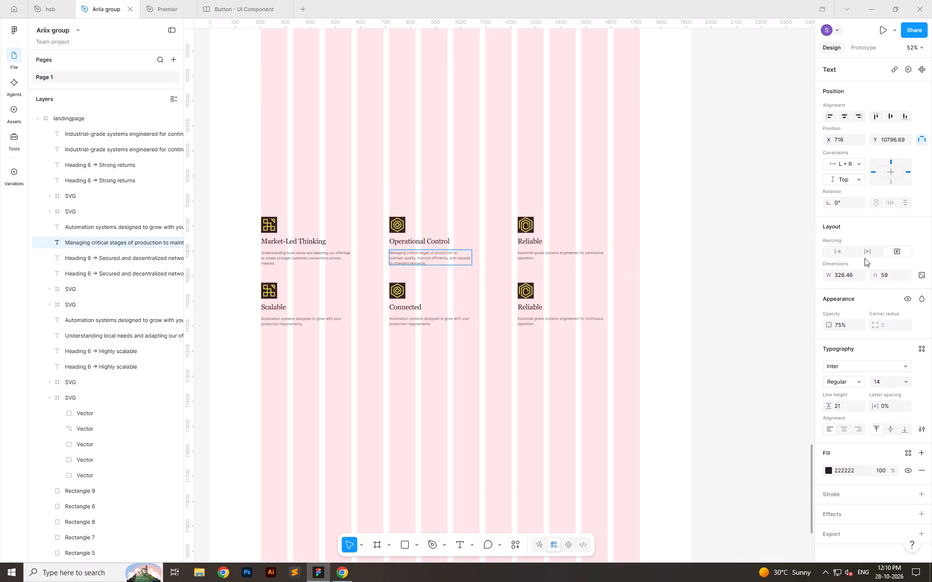
double_click(465, 288)
Widen the Operational Control description so it spans three grid columns.
scroll(457, 265, "up", 6, "ctrl")
left_click(448, 254, "ctrl")
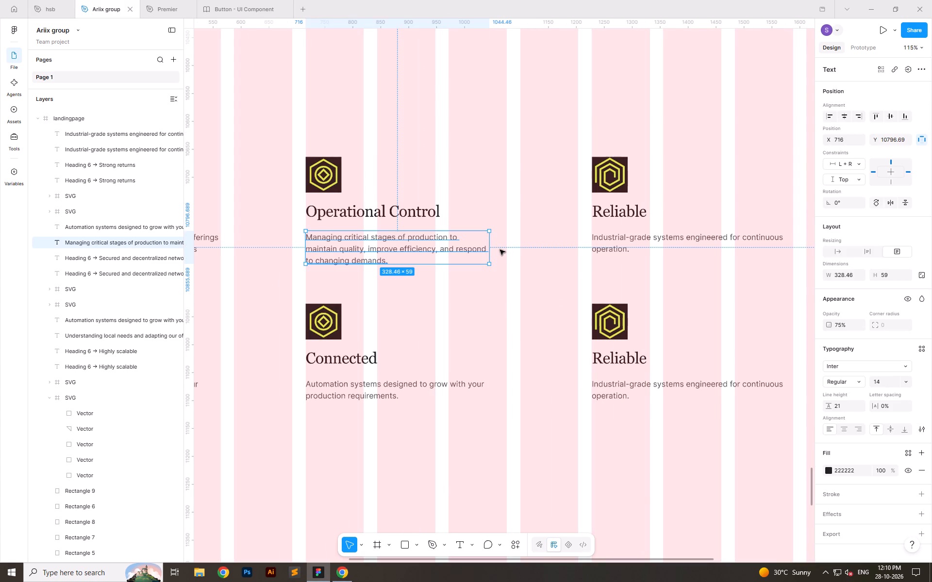
left_click_drag(489, 249, 507, 249)
left_click(516, 298)
scroll(424, 295, "down", 2, "ctrl")
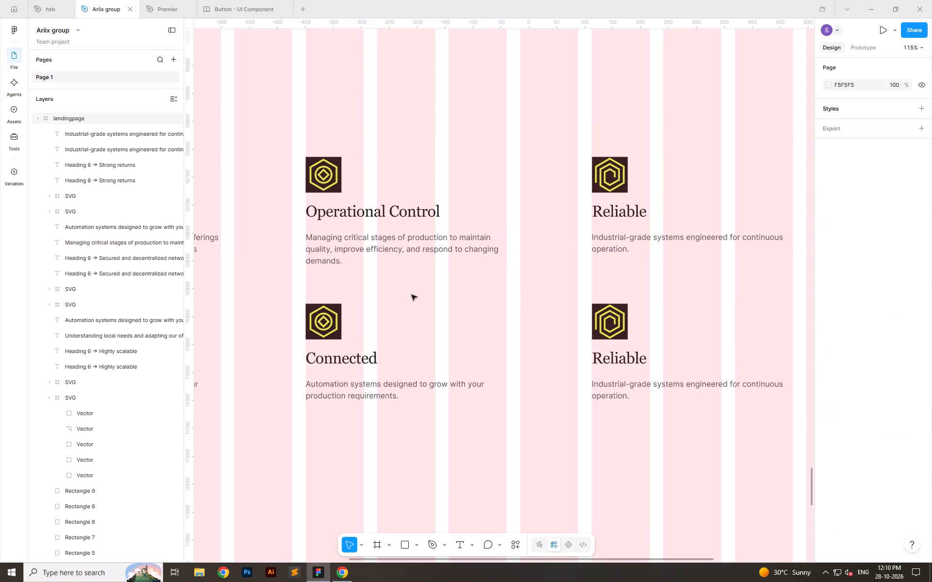
scroll(412, 295, "down", 8, "ctrl")
scroll(427, 306, "up", 3, "ctrl")
Replace the upper row's Reliable heading with "Built for Agility" copied from the document, and set the heading to auto width.
key("alt+Tab")
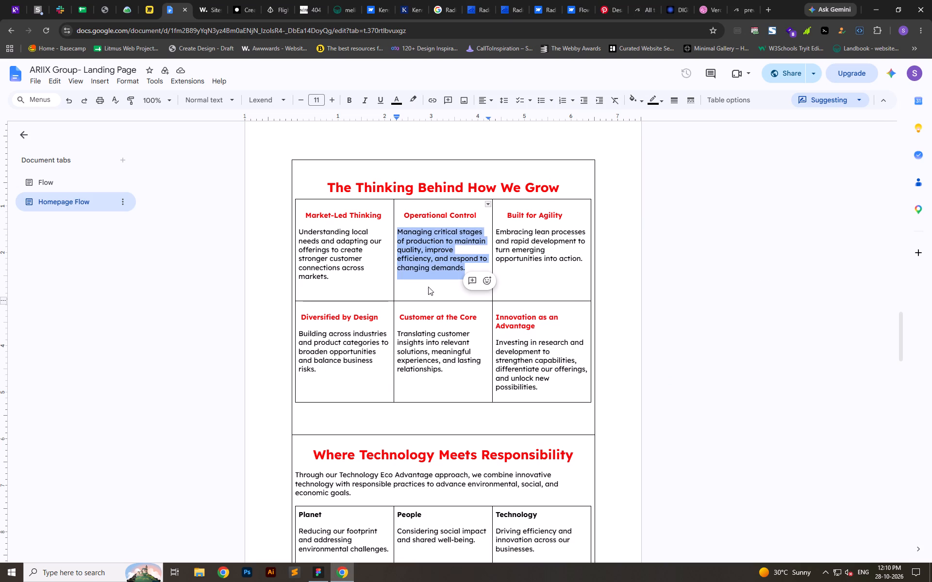
left_click_drag(508, 215, 562, 216)
key("ctrl+c")
key("alt+Tab")
double_click(488, 259, "ctrl")
key("ctrl+v")
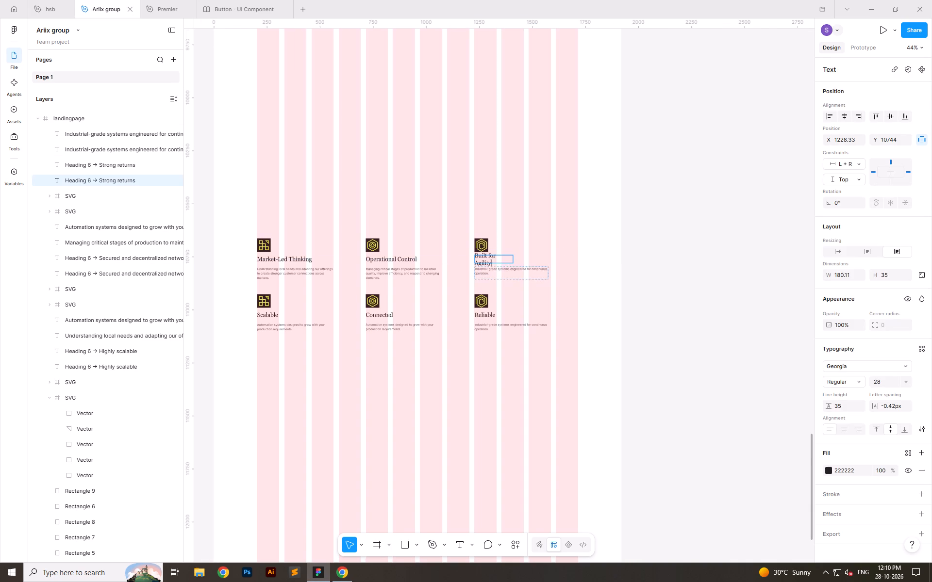
scroll(501, 266, "up", 10, "ctrl")
left_click(842, 254)
left_click(531, 322)
Replace the description under Built for Agility with its "Embracing lean processes and rapid development…" paragraph from the document.
key("alt+Tab")
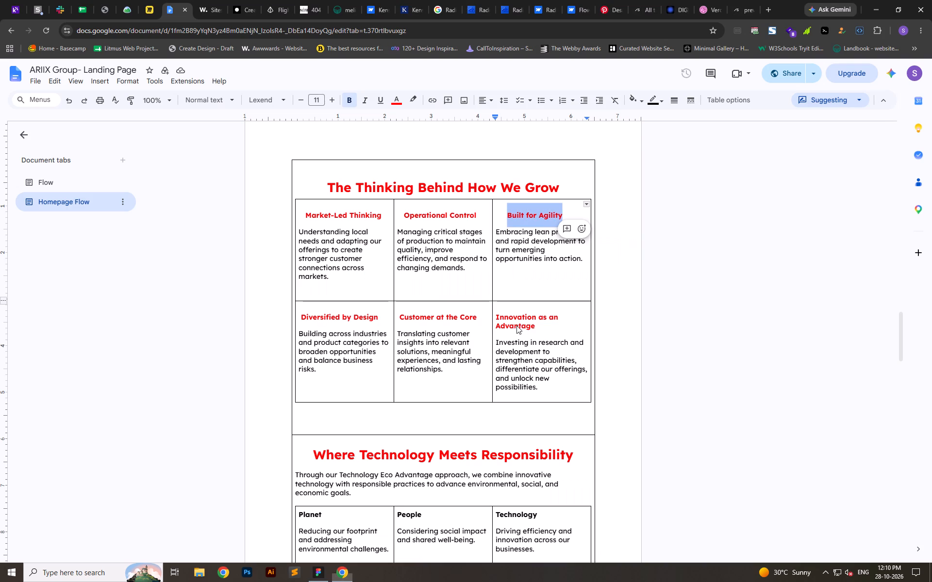
left_click_drag(496, 232, 582, 261)
key("ctrl+c")
key("alt+Tab")
double_click(487, 275, "ctrl")
key("ctrl+v")
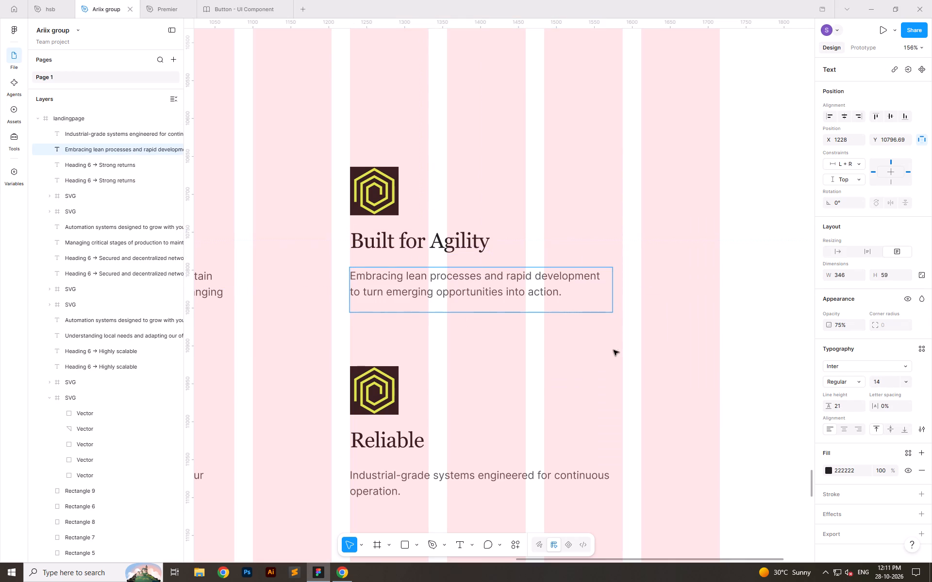
left_click(614, 350)
Widen the Built for Agility description to 360 px, ending at the edge of its third grid column.
left_click_drag(613, 295, 622, 295)
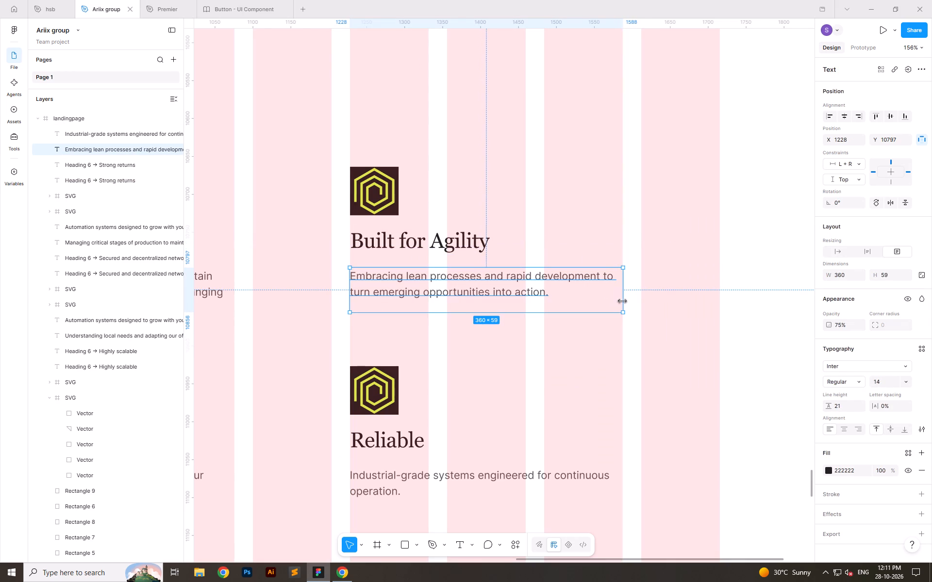
left_click(615, 361)
scroll(667, 227, "down", 6, "ctrl")
scroll(629, 266, "down", 4, "ctrl")
scroll(453, 334, "up", 4, "ctrl")
Replace the lower row's Scalable heading with "Diversified by Design" copied from the document, keeping the heading at auto width.
key("alt+Tab")
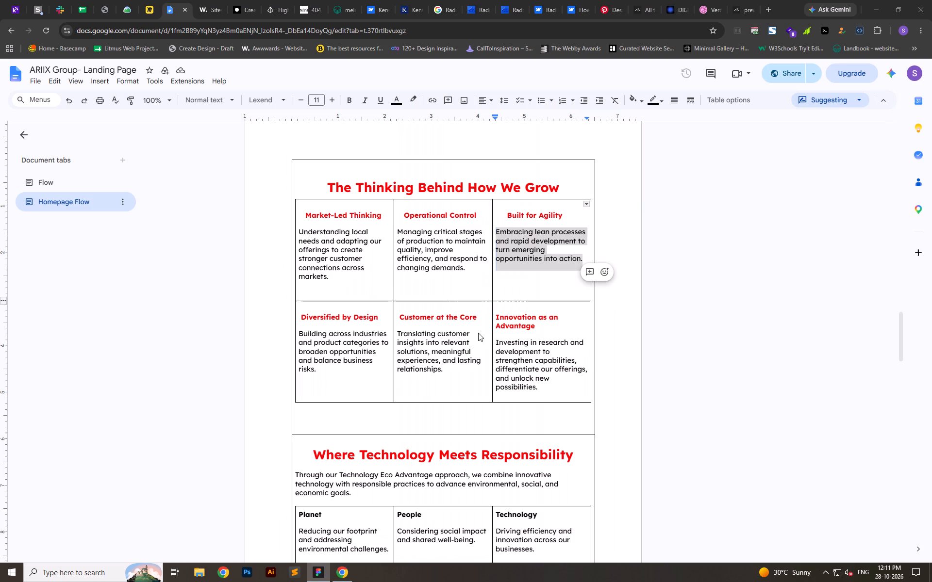
left_click_drag(302, 319, 378, 319)
key("ctrl+c")
key("alt+Tab")
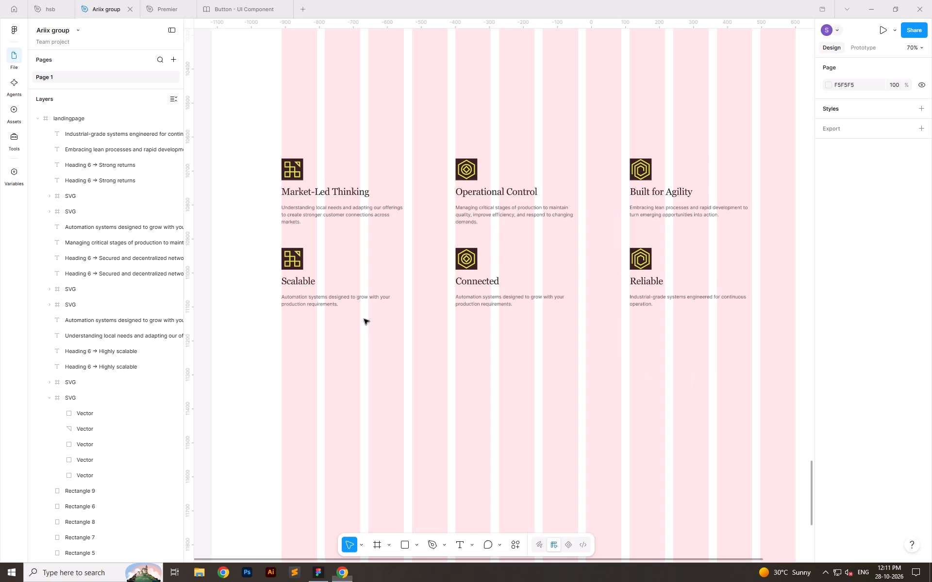
left_click(300, 284, "ctrl")
left_click(842, 253)
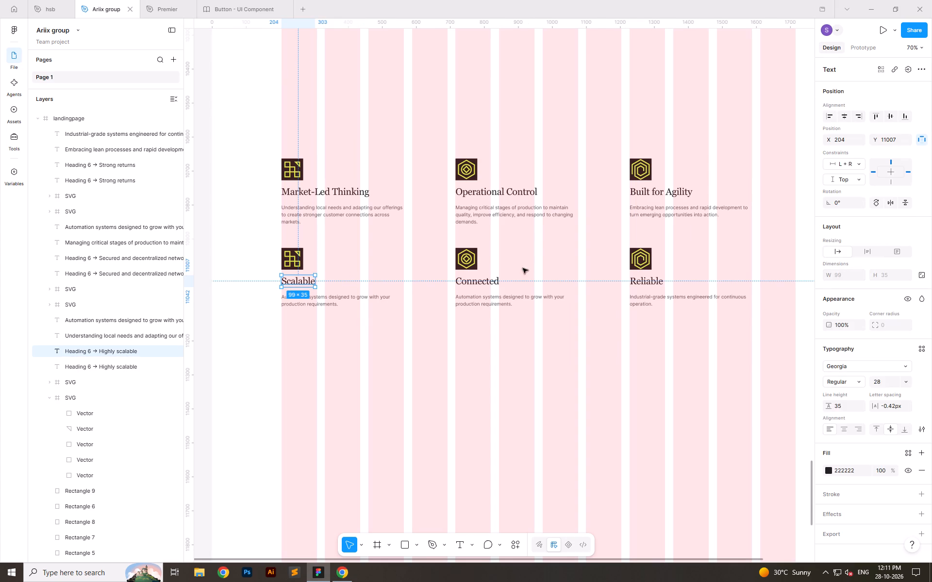
double_click(303, 278)
key("ctrl+v")
left_click(350, 332)
scroll(298, 333, "up", 6, "ctrl")
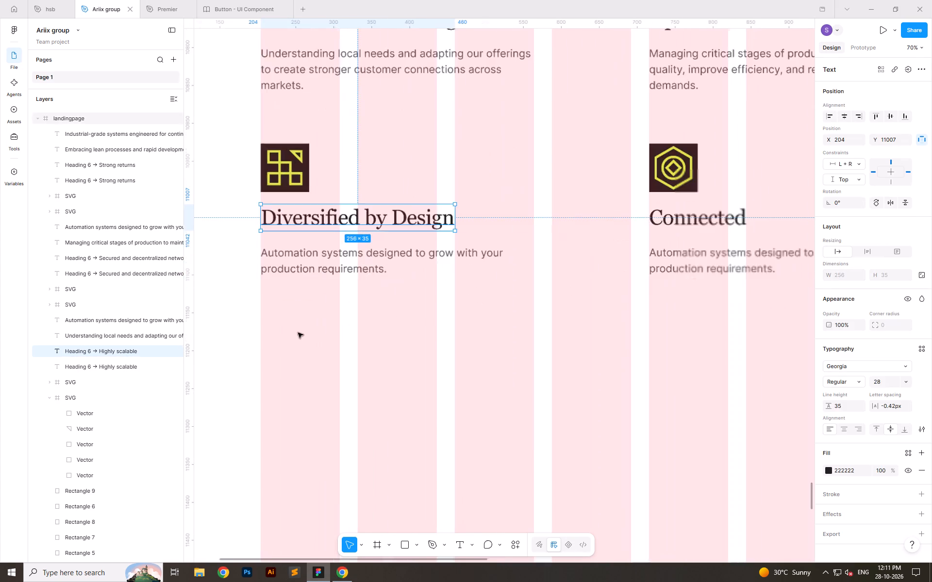
Replace the description under Diversified by Design with its "Building across industries and product categories…" paragraph from the document.
key("alt+Tab")
left_click_drag(299, 335, 315, 369)
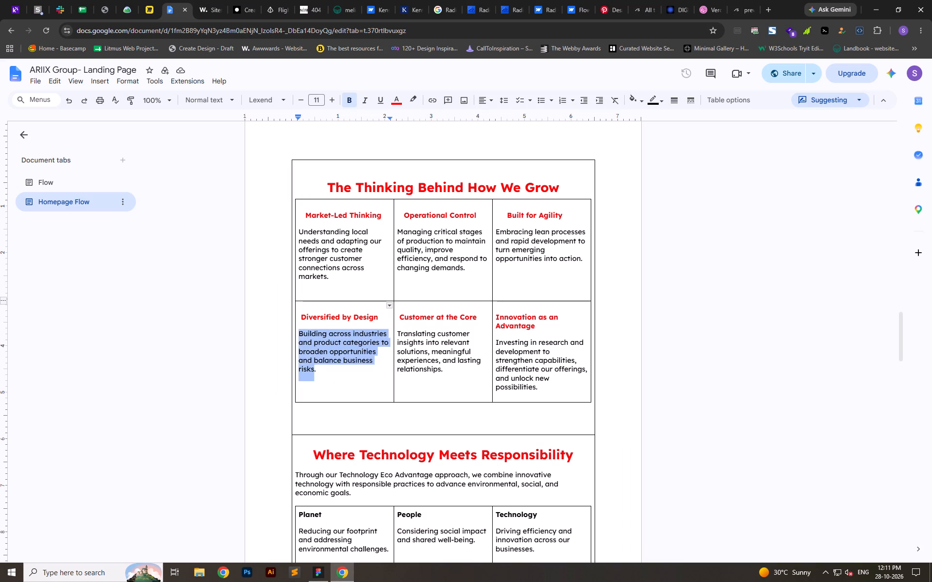
left_click_drag(315, 369, 316, 369)
key("ctrl+c")
key("alt+Tab")
left_click(407, 378)
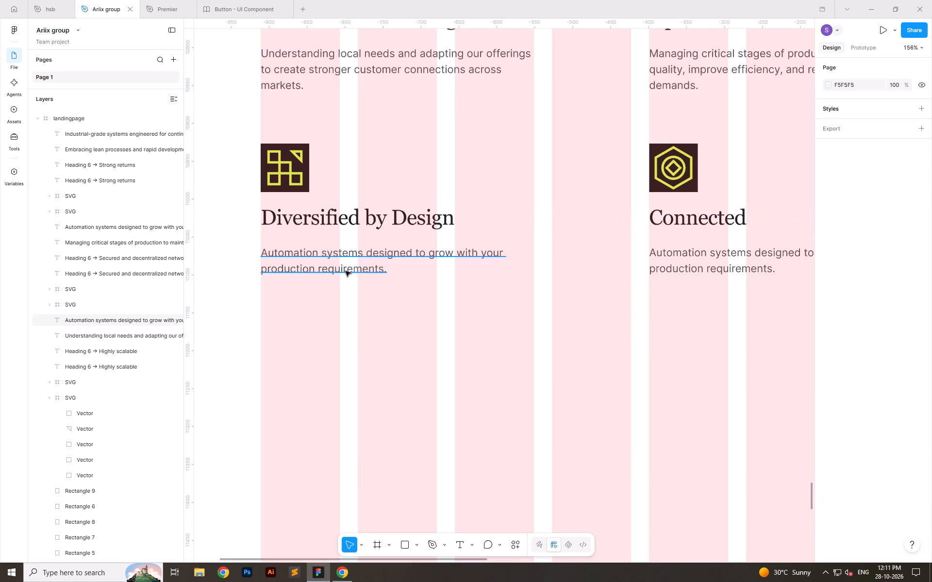
double_click(346, 271)
key("ctrl+v")
double_click(529, 403)
Replace the lower row's Connected heading with "Customer at the Core" copied from the document, and set the heading to auto width.
key("alt+Tab")
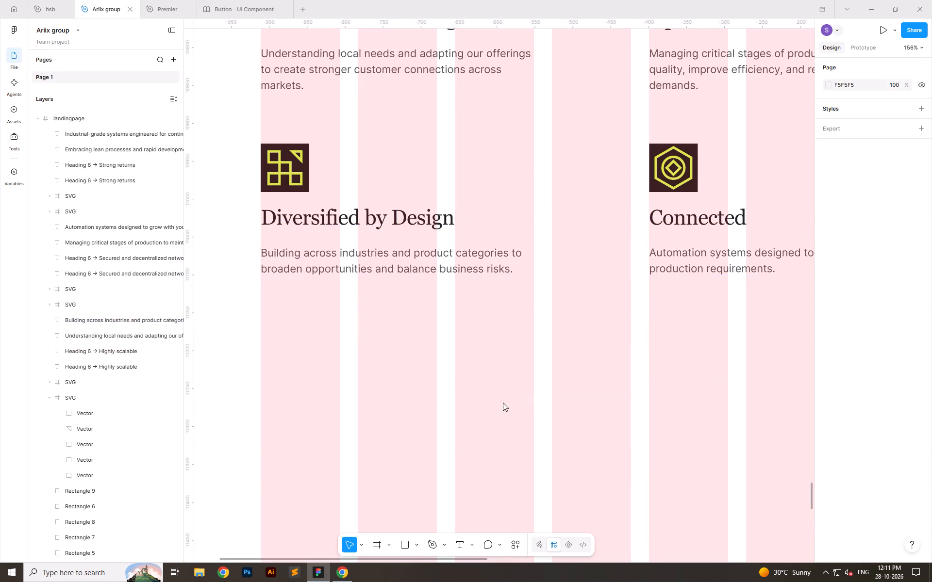
left_click_drag(400, 317, 477, 319)
key("ctrl+c")
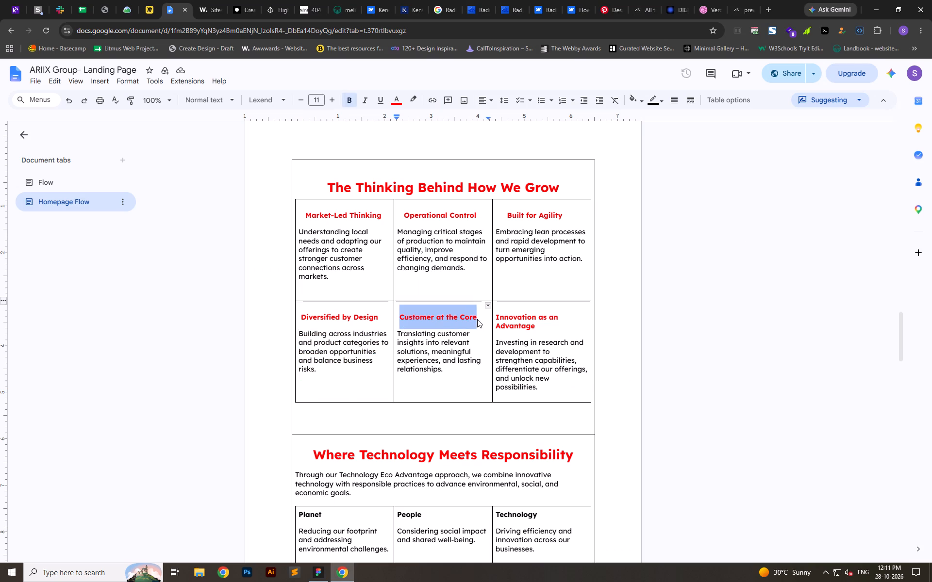
key("alt+super+Tab")
scroll(438, 323, "down", 6, "ctrl")
scroll(572, 274, "up", 4, "ctrl")
left_click(564, 280, "ctrl")
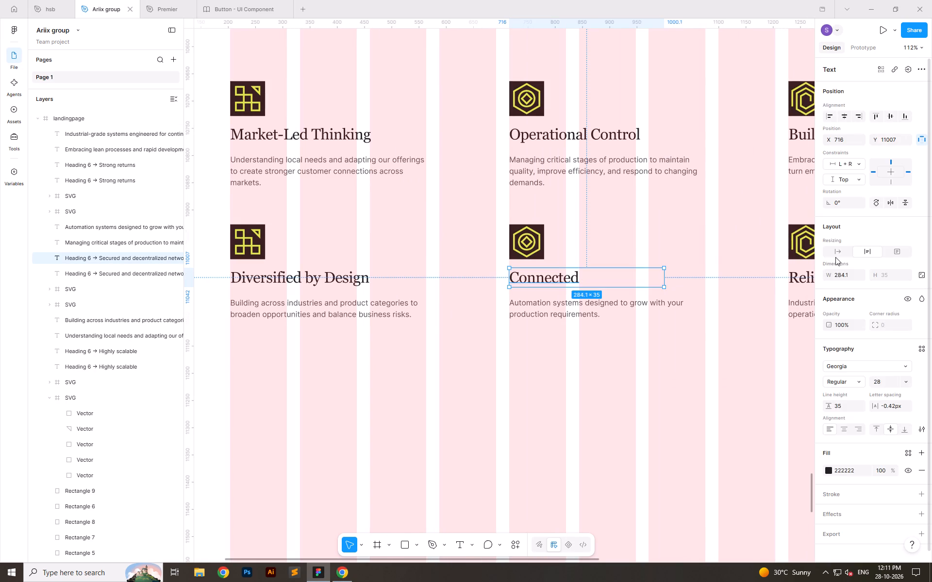
left_click(835, 257)
left_click(581, 278)
double_click(572, 278)
key("ctrl+v")
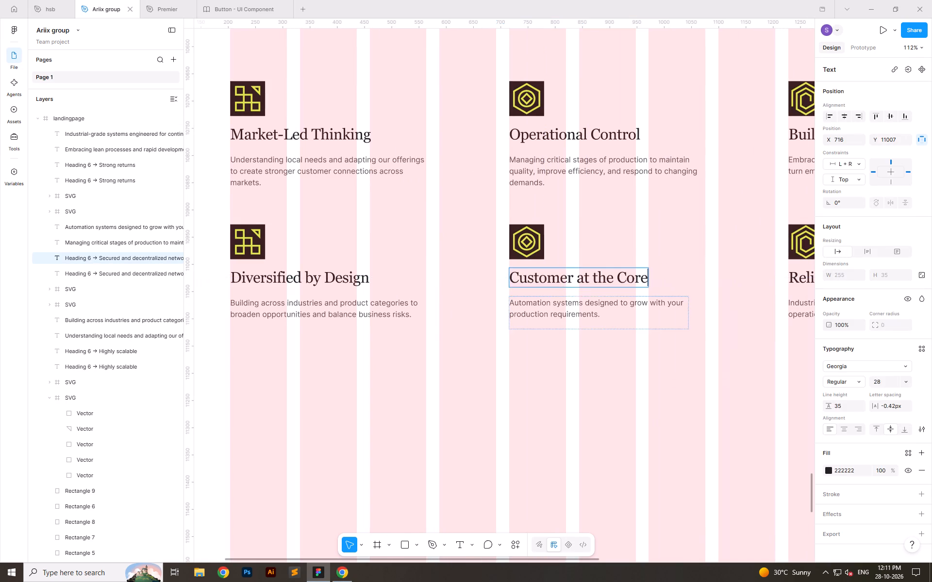
left_click(623, 341)
scroll(384, 374, "down", 5, "ctrl")
scroll(503, 374, "up", 6, "ctrl")
Replace the description under Customer at the Core with its "Translating customer insights…" paragraph from the document, and set it to auto height.
key("alt+Tab")
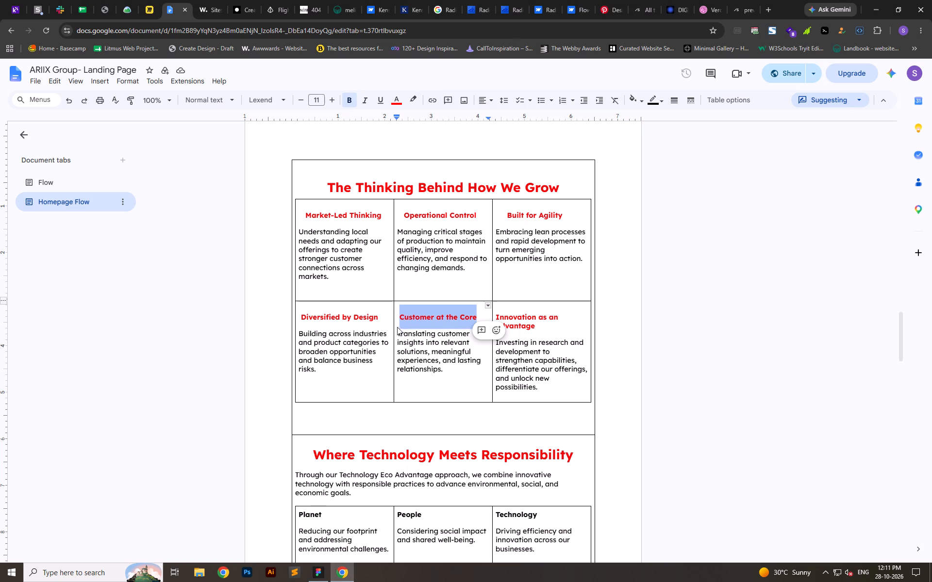
left_click_drag(397, 329, 444, 372)
key("ctrl+c")
key("alt+Tab")
double_click(514, 288, "ctrl")
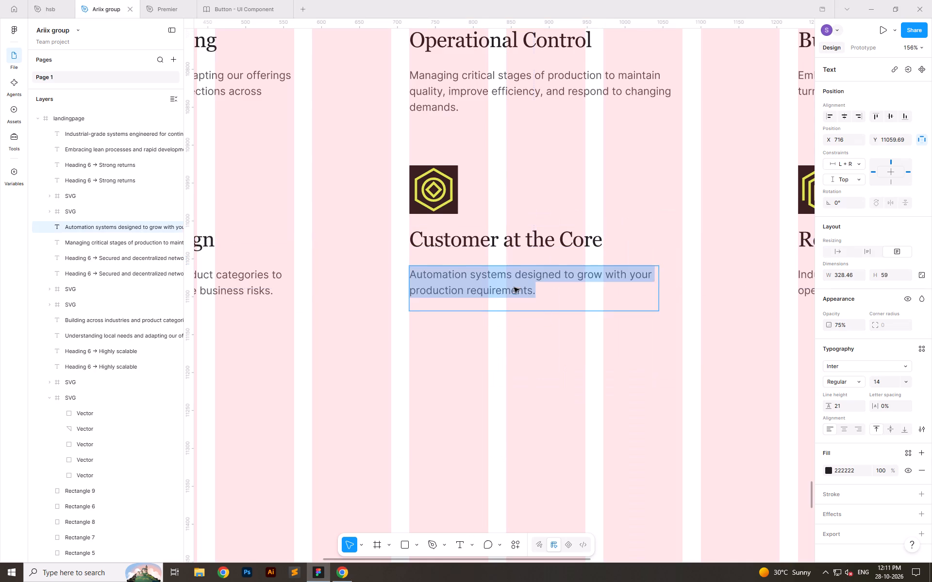
key("ctrl+v")
left_click(510, 354, "ctrl")
scroll(328, 353, "down", 11, "ctrl")
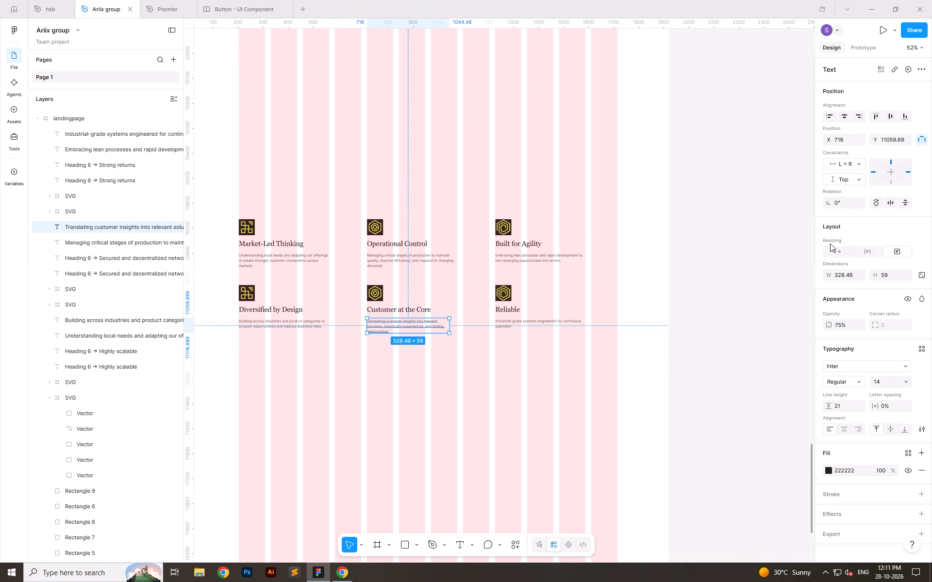
left_click(866, 251)
left_click(533, 388)
Replace the lower row's Reliable heading with "Innovation as an Advantage" copied from the document, and set the heading to auto width.
key("alt+Tab")
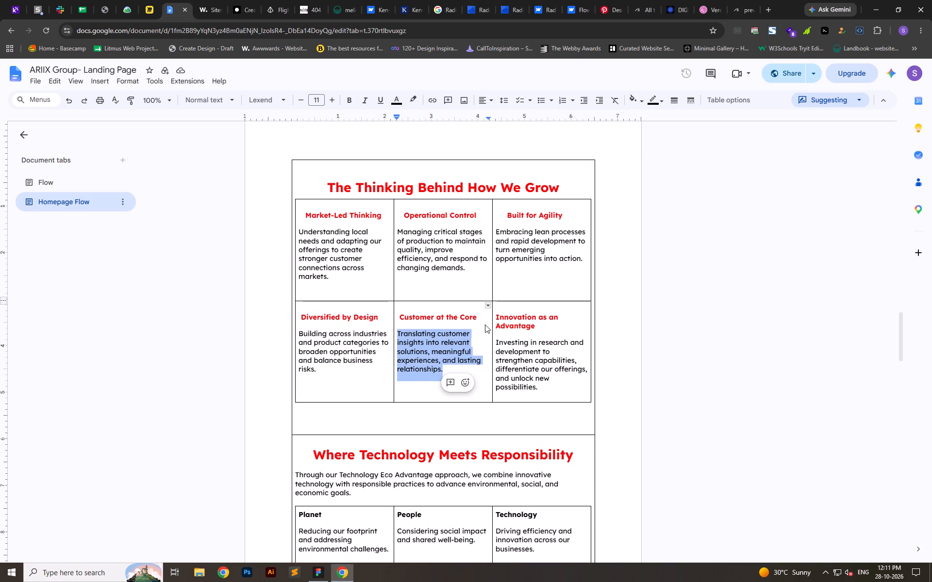
left_click_drag(496, 318, 535, 328)
key("ctrl+c")
key("alt+Tab")
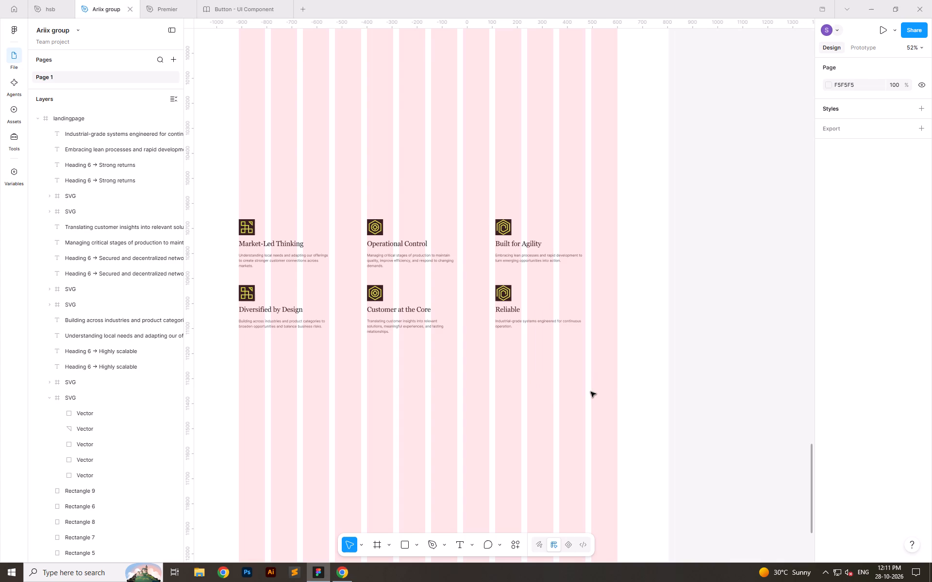
left_click(591, 392)
left_click(514, 311, "ctrl")
left_click(835, 258)
left_click(838, 253)
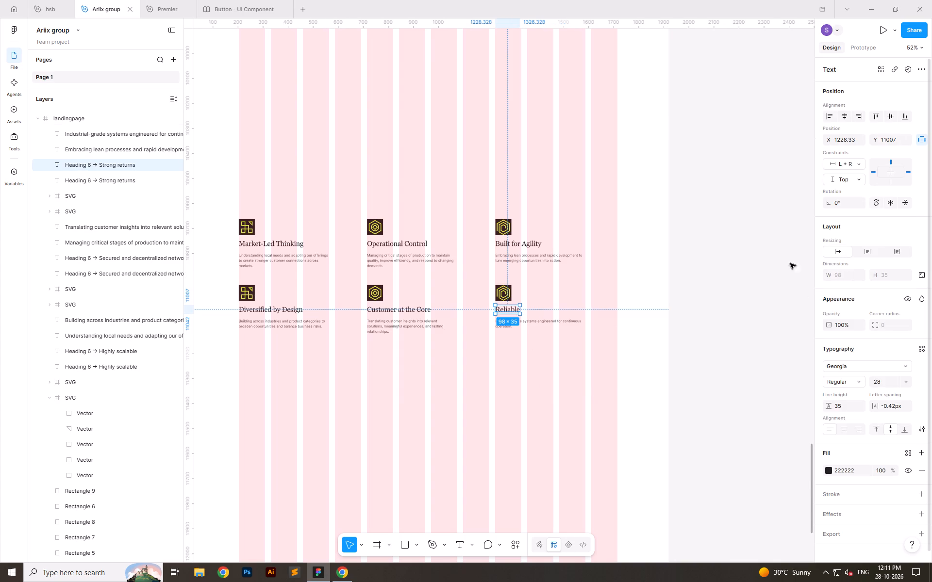
double_click(511, 307)
key("ctrl+v")
double_click(572, 371)
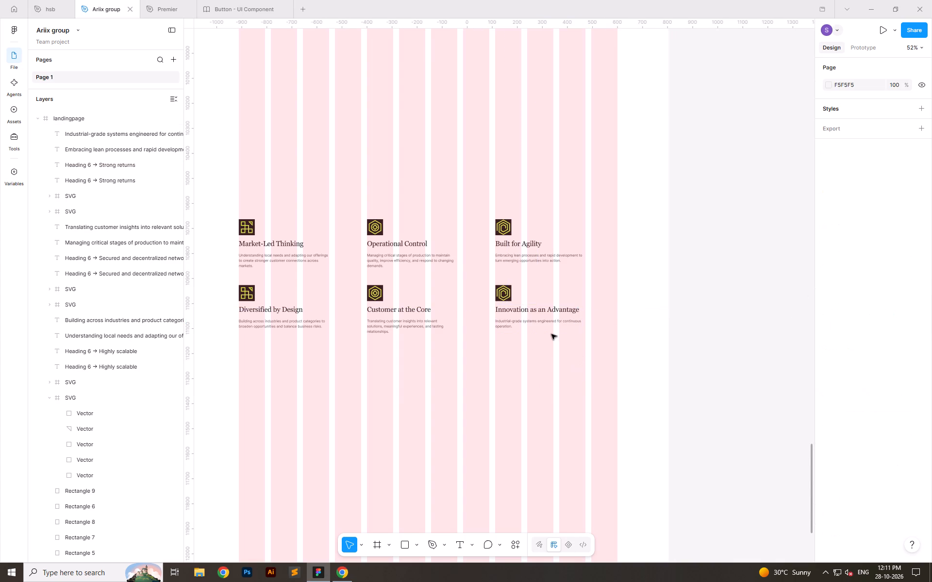
scroll(551, 334, "up", 6, "ctrl")
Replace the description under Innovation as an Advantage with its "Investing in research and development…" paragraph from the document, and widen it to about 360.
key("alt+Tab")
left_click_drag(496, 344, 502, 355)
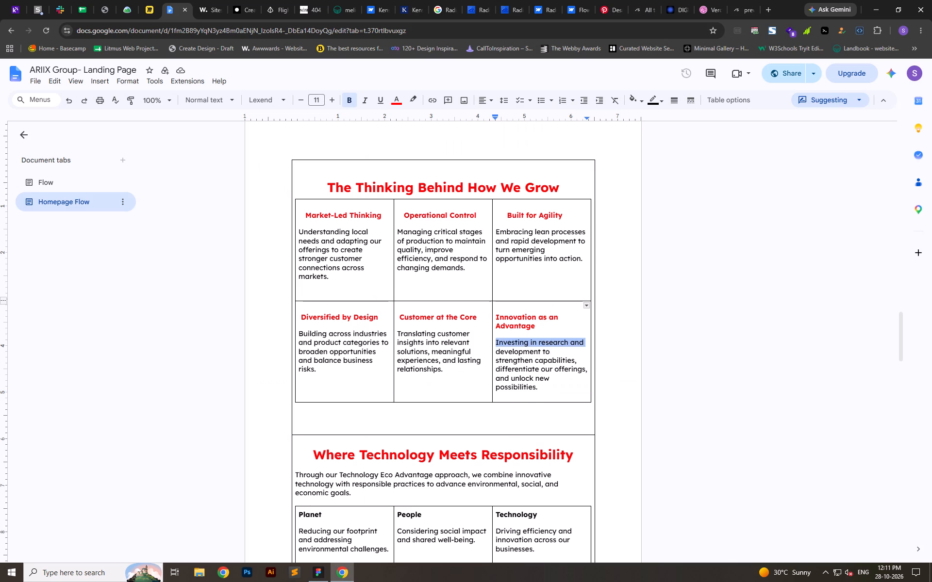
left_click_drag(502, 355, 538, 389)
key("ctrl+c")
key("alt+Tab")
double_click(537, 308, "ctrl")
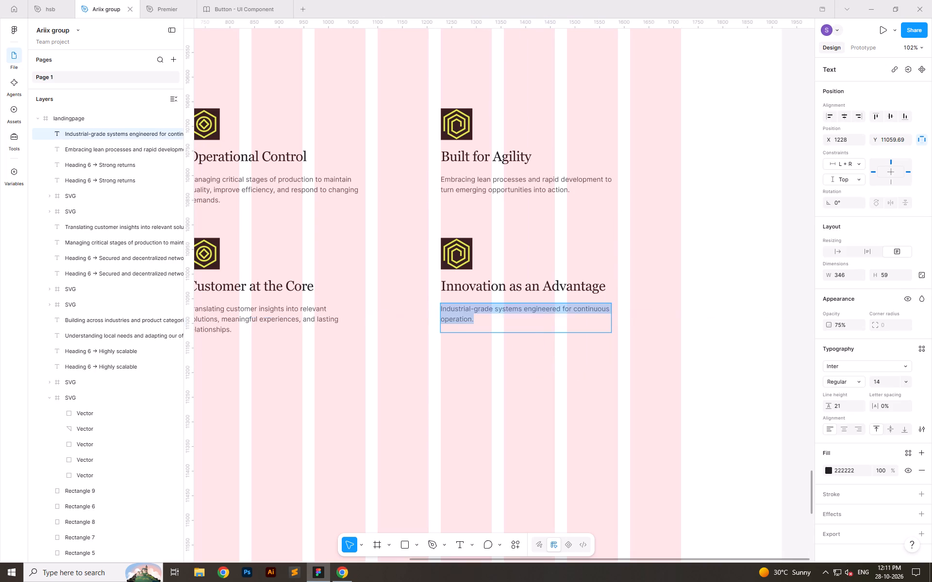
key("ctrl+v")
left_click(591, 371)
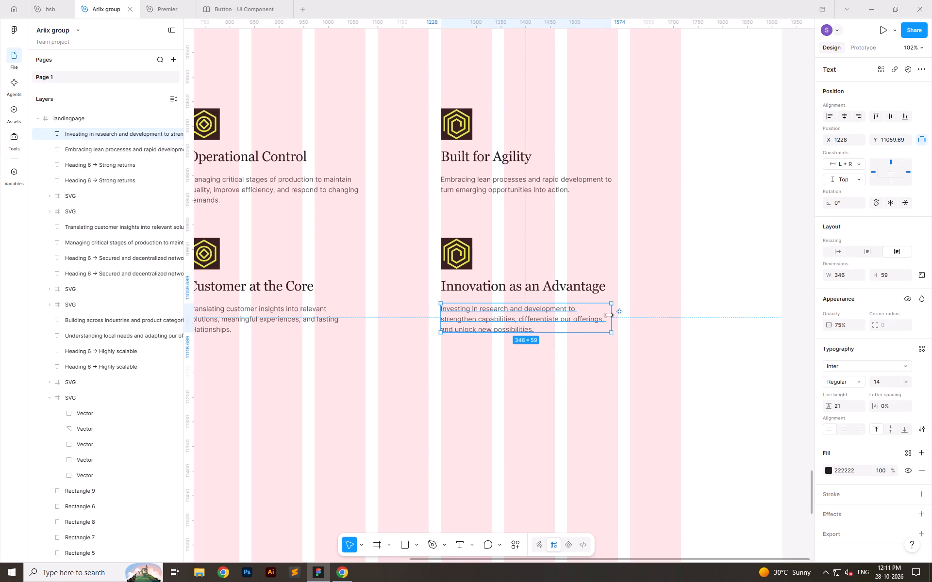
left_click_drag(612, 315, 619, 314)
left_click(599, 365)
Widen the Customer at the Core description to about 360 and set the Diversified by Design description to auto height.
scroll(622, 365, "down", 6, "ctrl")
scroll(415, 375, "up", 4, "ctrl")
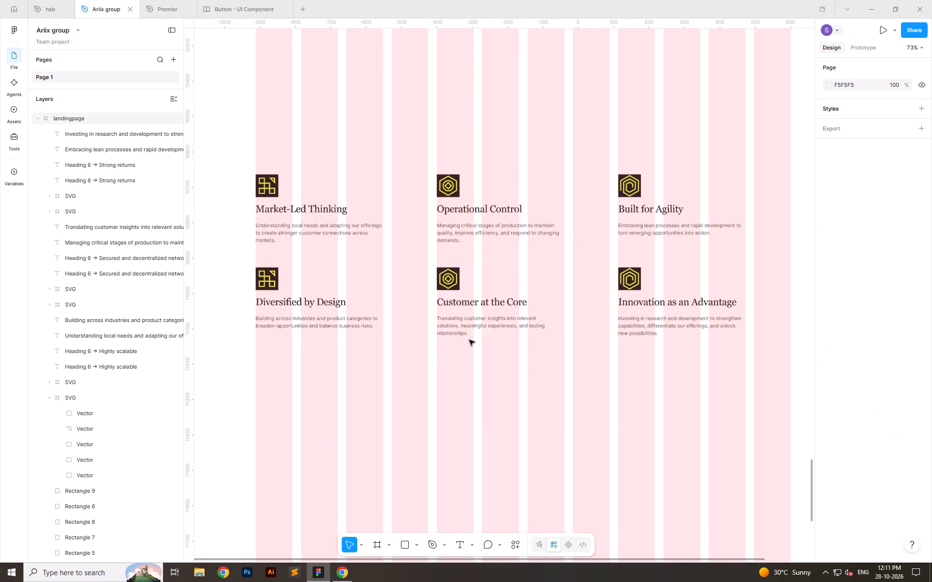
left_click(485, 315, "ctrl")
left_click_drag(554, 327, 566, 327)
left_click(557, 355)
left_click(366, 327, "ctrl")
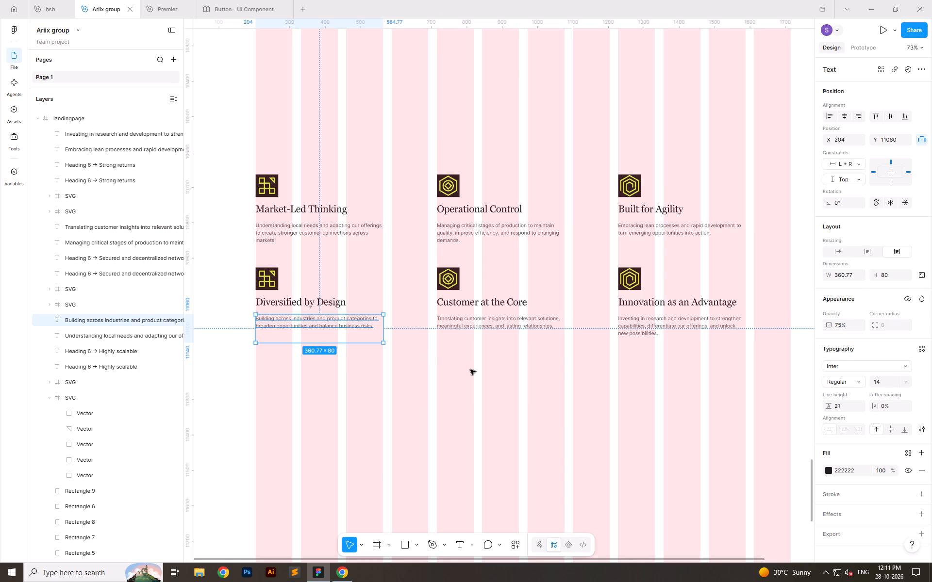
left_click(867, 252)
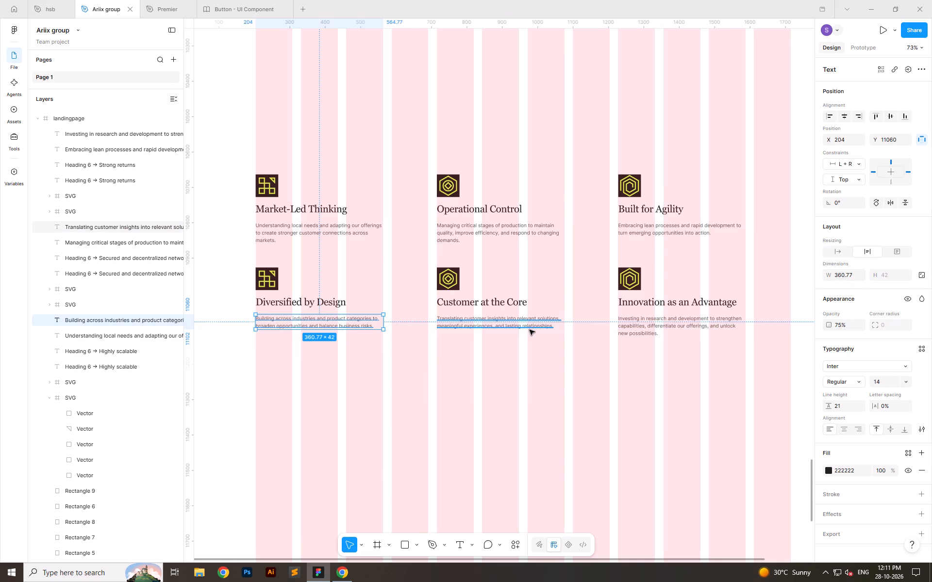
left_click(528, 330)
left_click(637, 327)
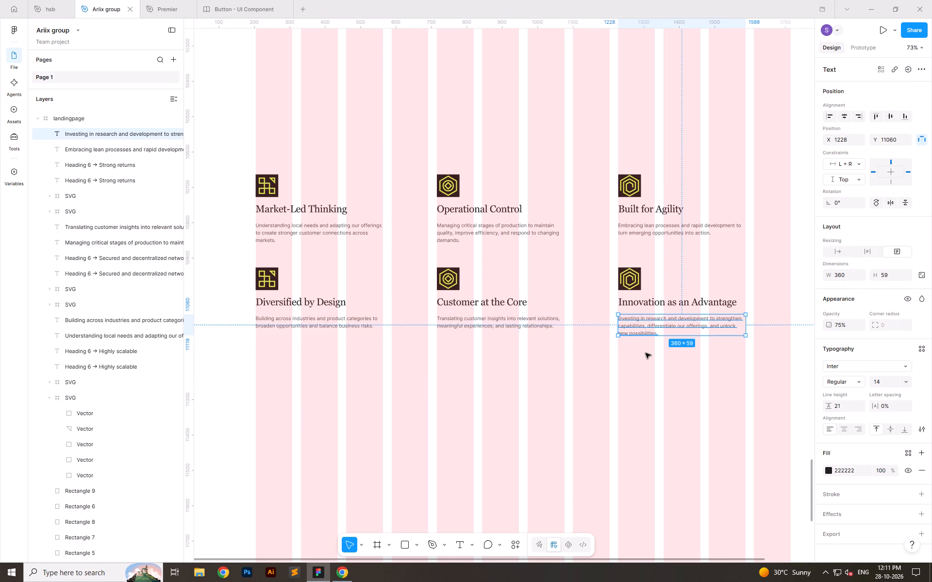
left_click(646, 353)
Copy the properties of the Our Vision paragraph onto the Market-Led Thinking description.
scroll(459, 355, "down", 13, "ctrl")
left_click(702, 329)
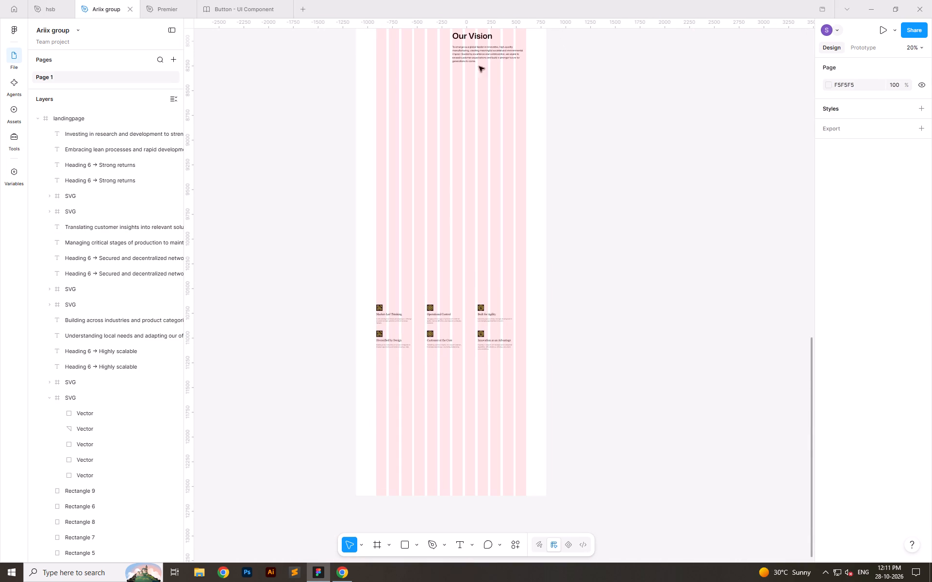
left_click(459, 54)
key("ctrl+alt+c")
left_click(405, 360)
scroll(388, 346, "up", 6, "ctrl")
left_click(380, 300, "ctrl")
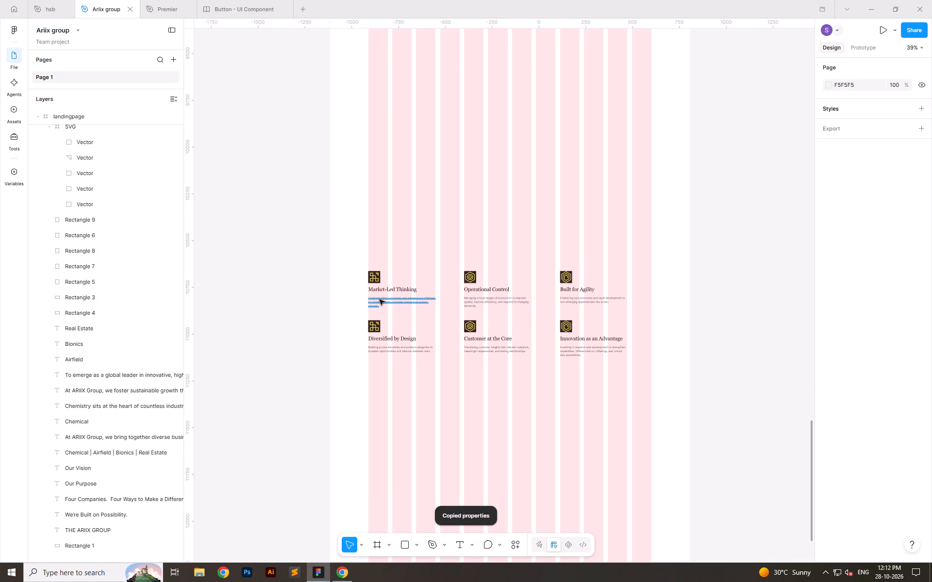
key("ctrl+alt+v")
Widen the Market-Led Thinking description to 488.
scroll(439, 313, "up", 11)
scroll(436, 287, "down", 7, "ctrl")
scroll(473, 425, "up", 10, "ctrl")
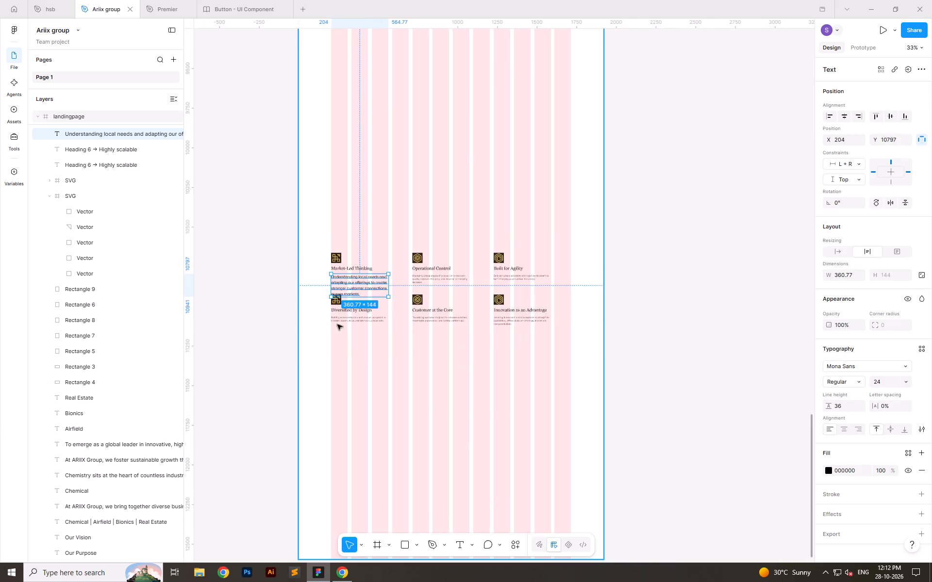
scroll(337, 324, "up", 2, "ctrl")
left_click_drag(449, 228, 495, 226)
Move the lower row of three feature blocks down by about 424 to leave room beneath the upper row.
left_click_drag(294, 263, 751, 370)
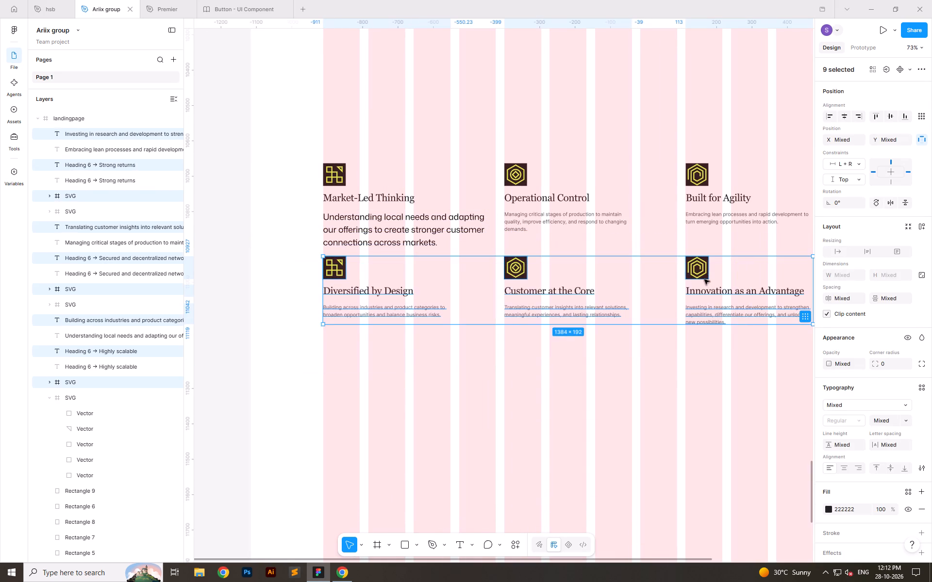
left_click_drag(704, 279, 691, 429)
left_click(618, 364)
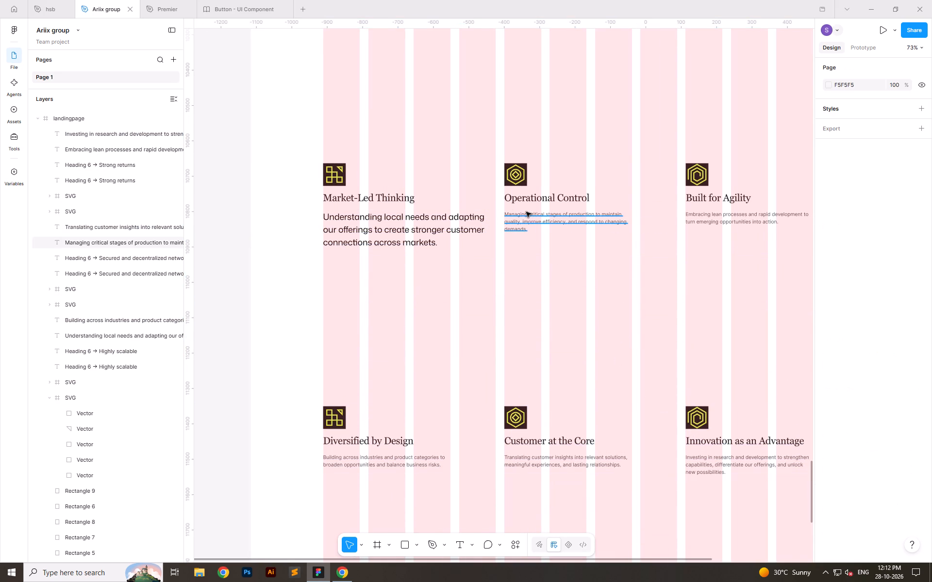
Apply the copied Our Vision paragraph properties to the Operational Control and Built for Agility descriptions.
left_click(526, 212)
key("ctrl+alt+v")
left_click(703, 224)
key("ctrl+alt+v")
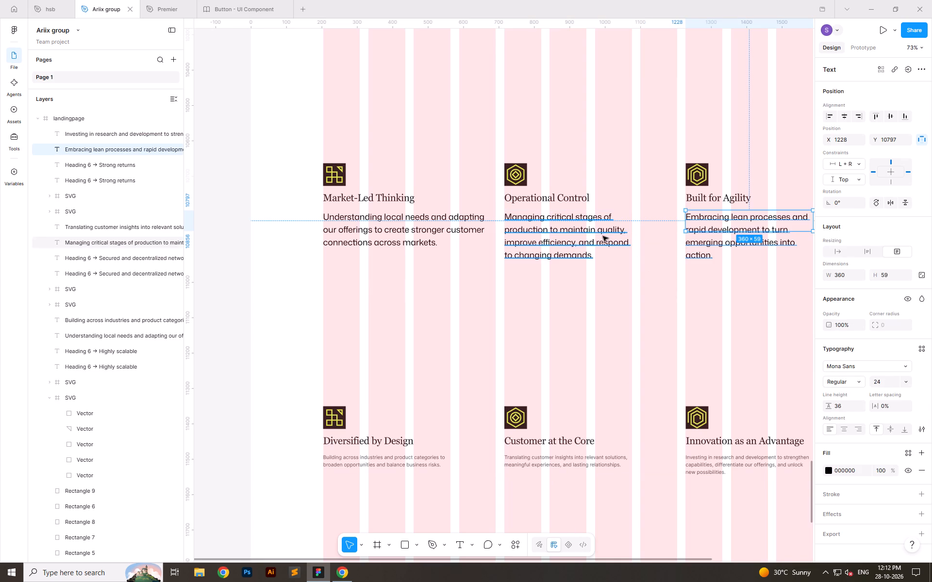
Set the Operational Control description to auto height with the 488 width copied from the Market-Led Thinking description.
left_click(602, 235)
left_click(456, 223)
double_click(836, 269)
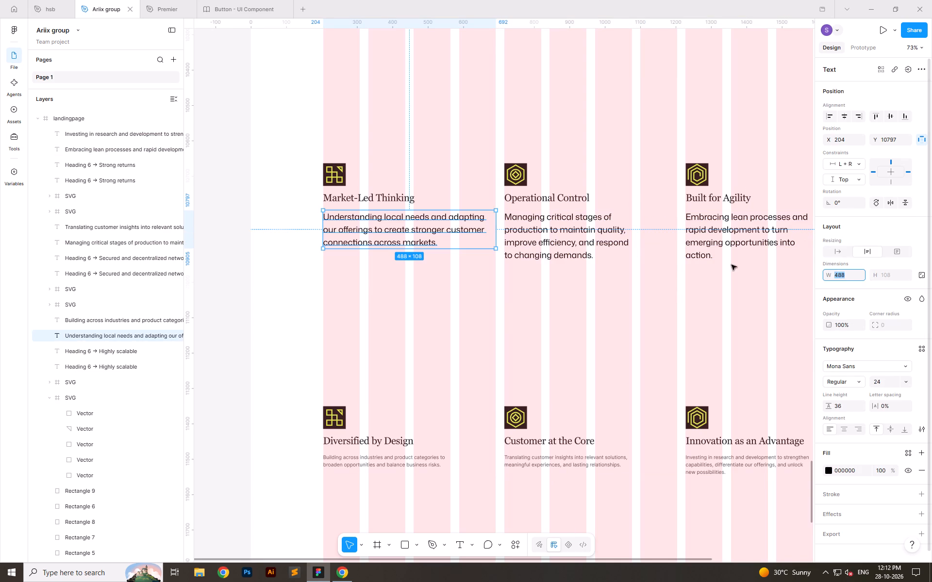
key("ctrl+c")
left_click(615, 238)
left_click(874, 249)
left_click(848, 273)
key("ctrl+v")
left_click(691, 279)
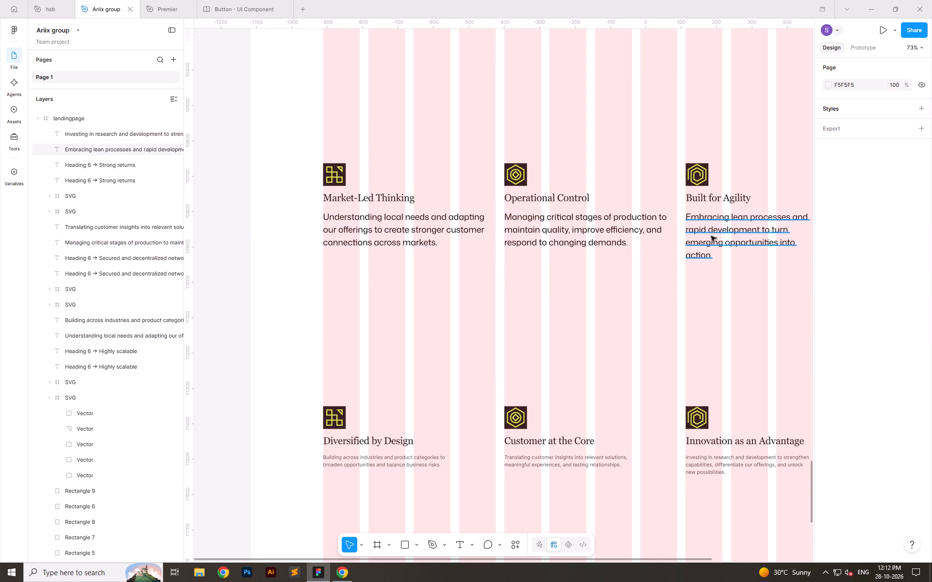
Set the Built for Agility description to auto height with a width of 488.
left_click(716, 229)
left_click(871, 254)
left_click(845, 282)
left_click(844, 278)
key("ctrl+v")
left_click(756, 297)
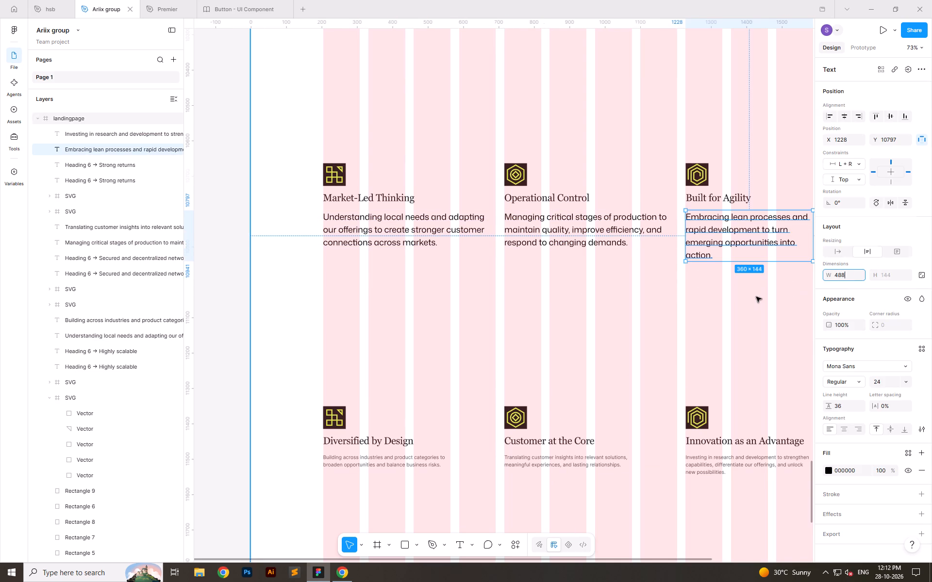
scroll(450, 280, "down", 5, "ctrl")
scroll(591, 272, "up", 4, "ctrl")
left_click(614, 237)
left_click(626, 293)
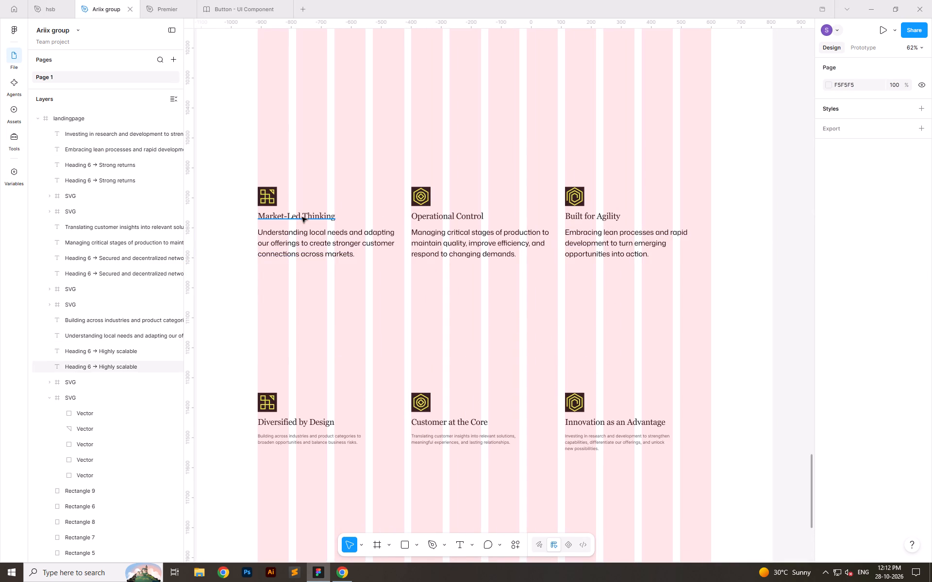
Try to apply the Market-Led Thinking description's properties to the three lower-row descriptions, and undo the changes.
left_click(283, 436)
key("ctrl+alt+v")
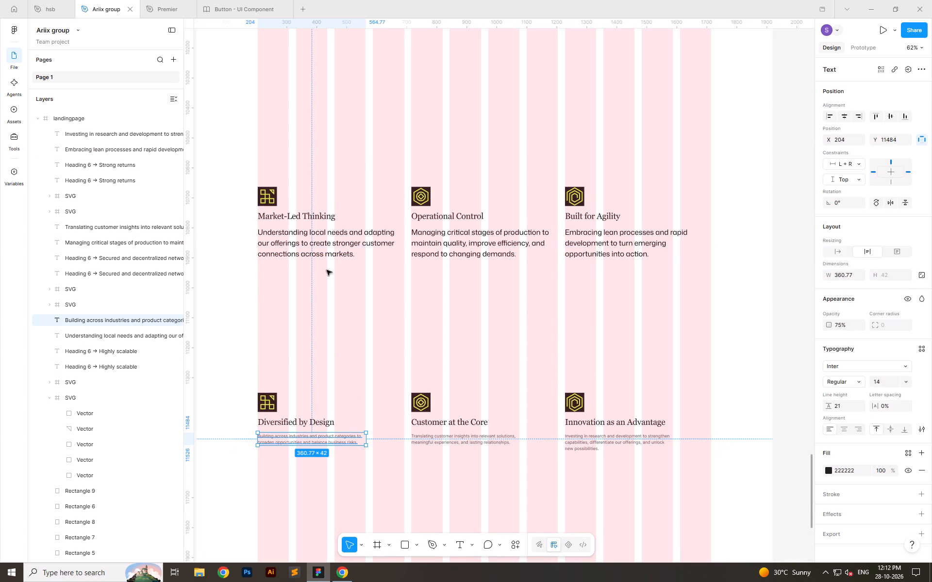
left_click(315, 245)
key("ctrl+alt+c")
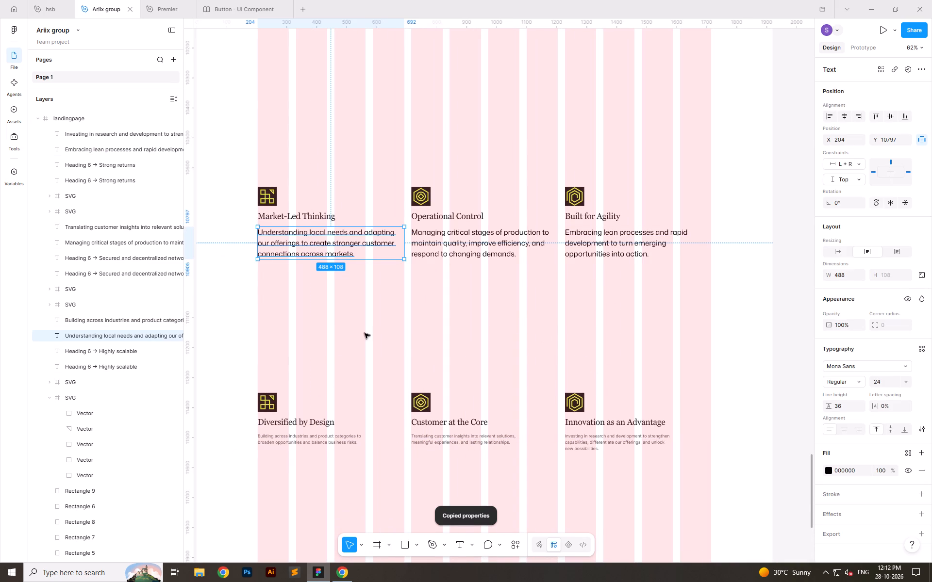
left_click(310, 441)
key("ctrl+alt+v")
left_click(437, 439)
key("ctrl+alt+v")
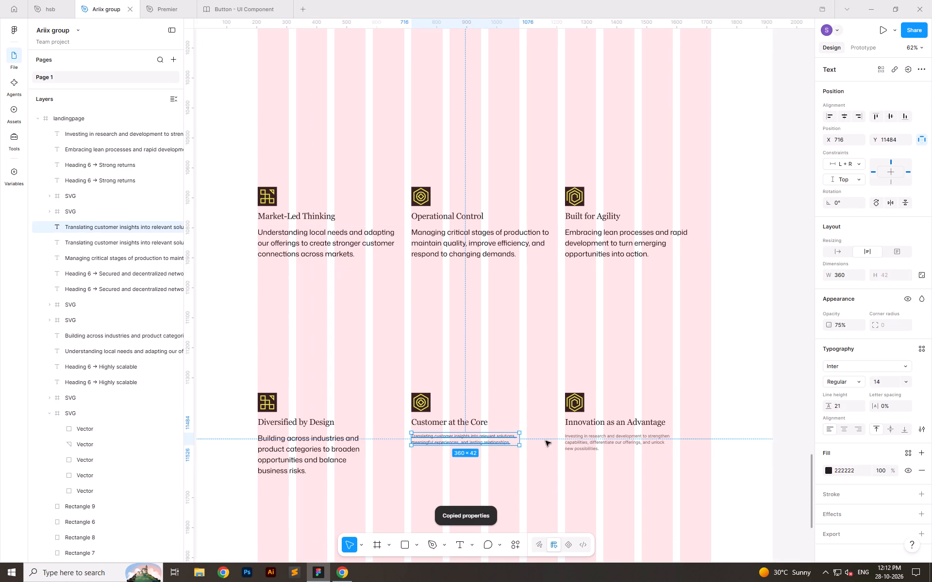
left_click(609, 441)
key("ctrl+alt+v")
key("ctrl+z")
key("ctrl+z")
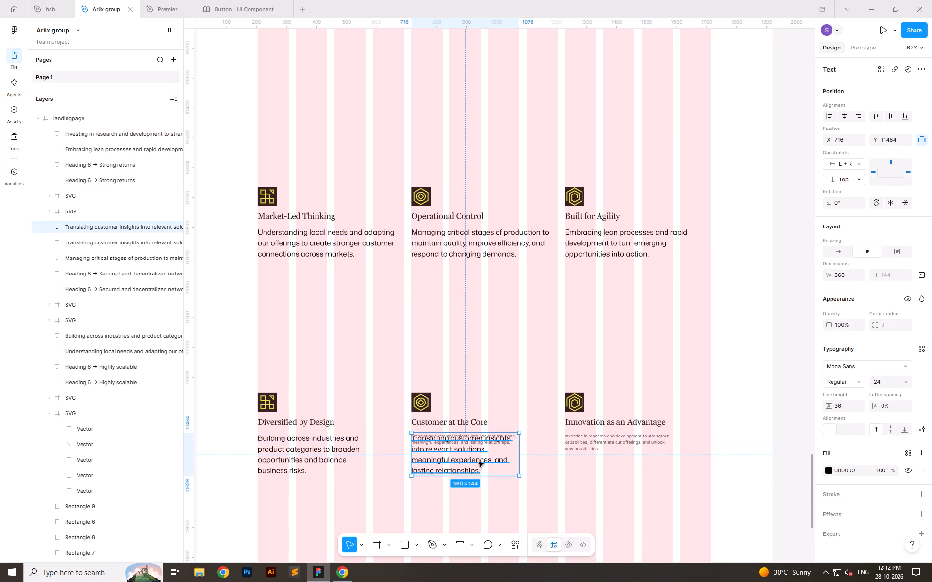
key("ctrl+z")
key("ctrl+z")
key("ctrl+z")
Copy the properties of the Market-Led Thinking description onto the Diversified by Design description.
left_click(320, 246)
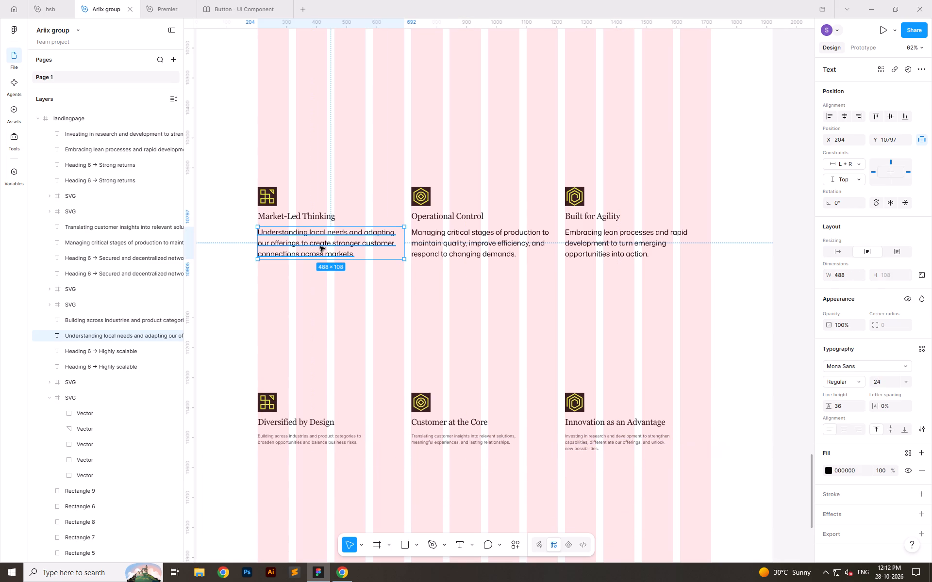
key("ctrl+alt+c")
left_click(324, 435)
key("ctrl+alt+v")
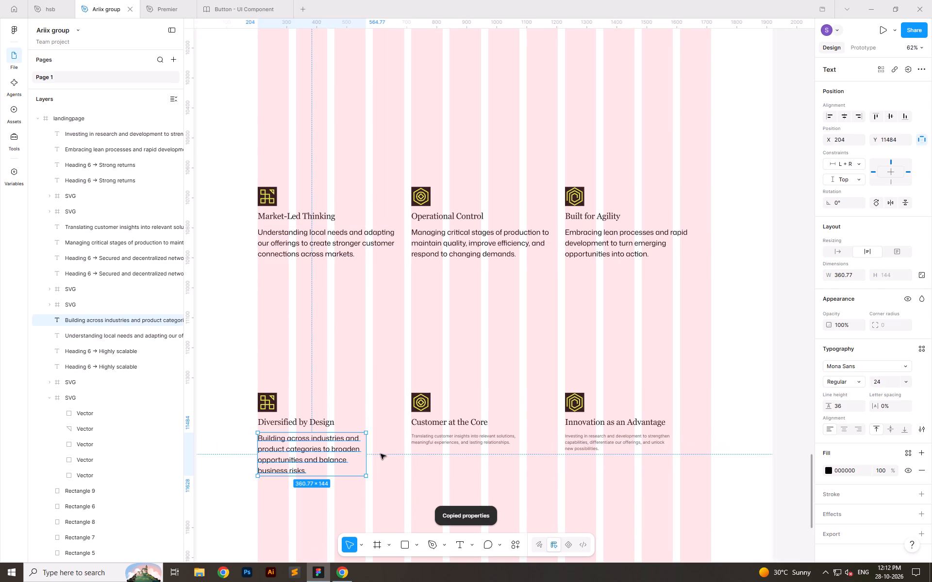
Set the Diversified by Design description to auto height with the 488 width copied from the Market-Led Thinking description.
left_click(839, 250)
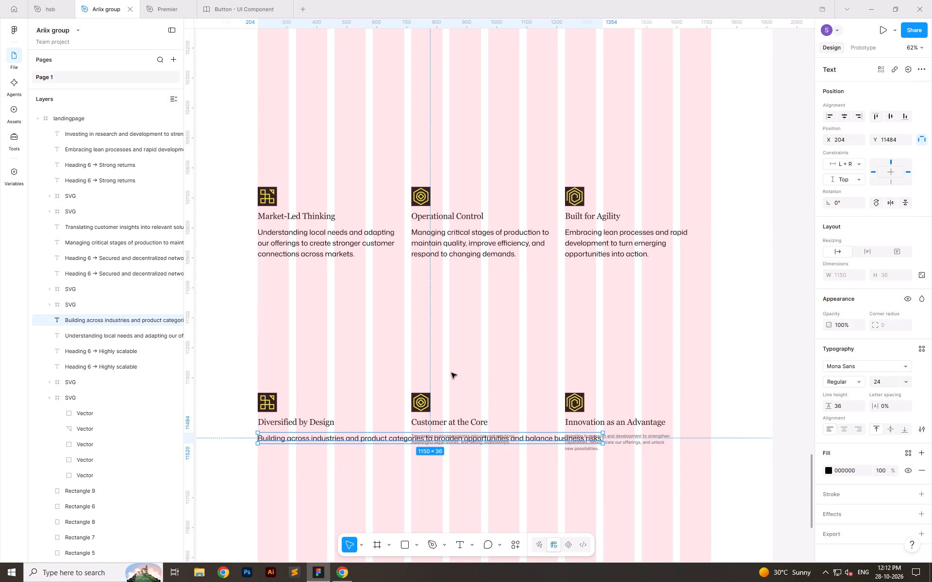
left_click(312, 246)
left_click(840, 268)
left_click(841, 276)
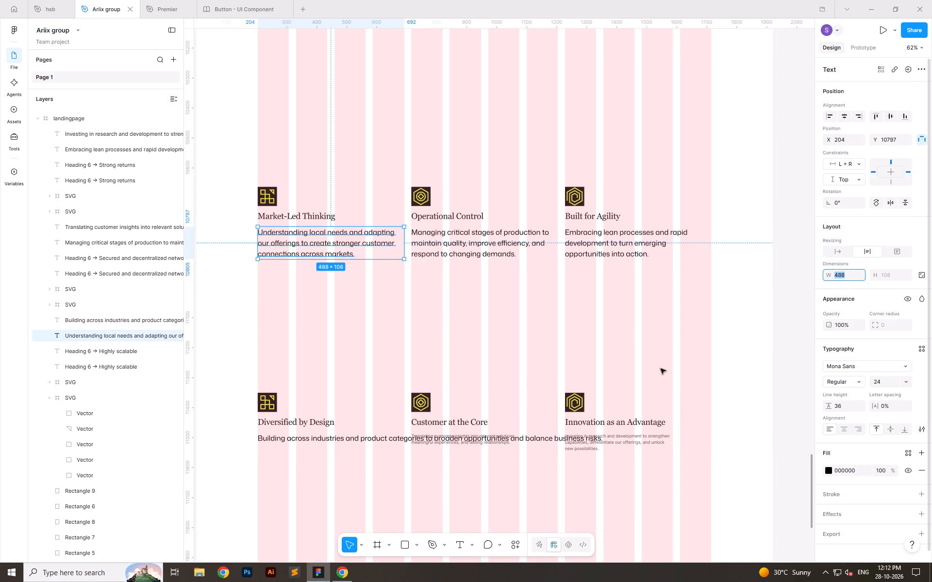
key("ctrl+c")
left_click(313, 441)
left_click(870, 250)
left_click(844, 274)
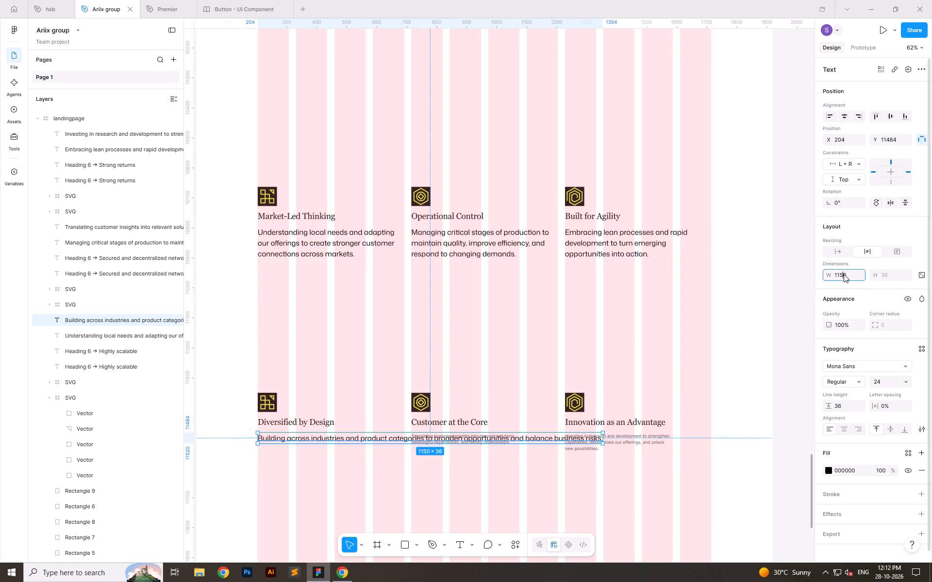
key("ctrl+v")
key("Return")
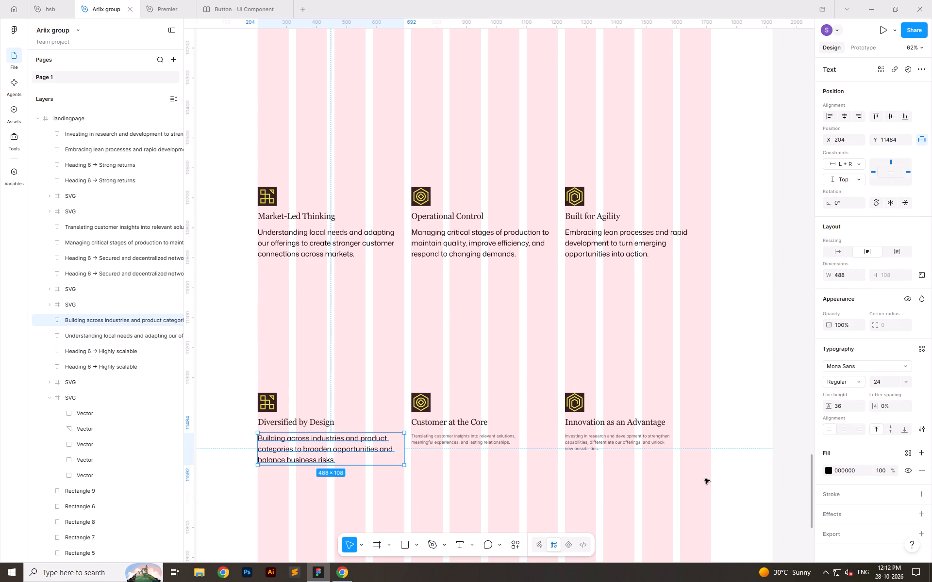
left_click(487, 490)
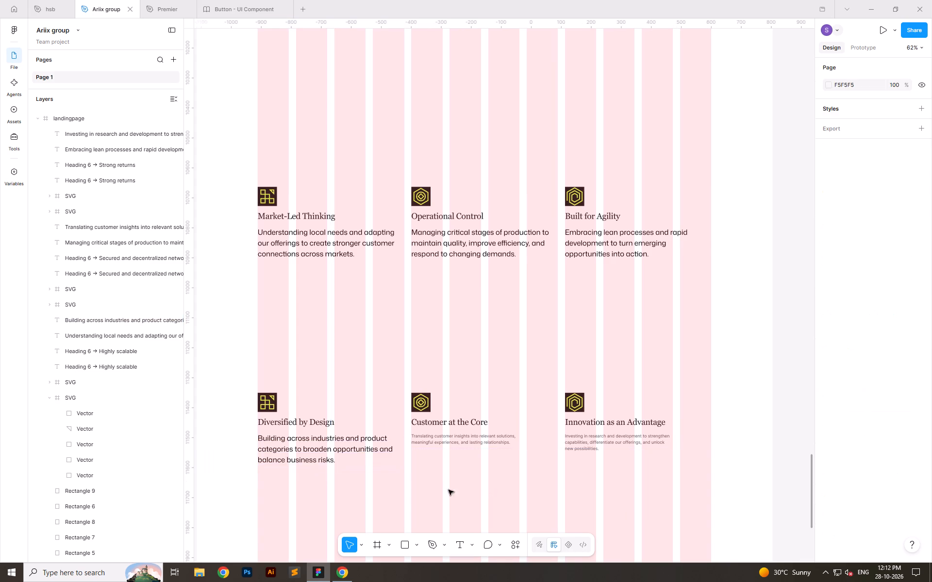
Replace the Customer at the Core and Innovation as an Advantage descriptions with copies of the Diversified by Design description.
left_click(343, 451)
key("ctrl+c")
left_click(450, 443)
key("ctrl+shift+r")
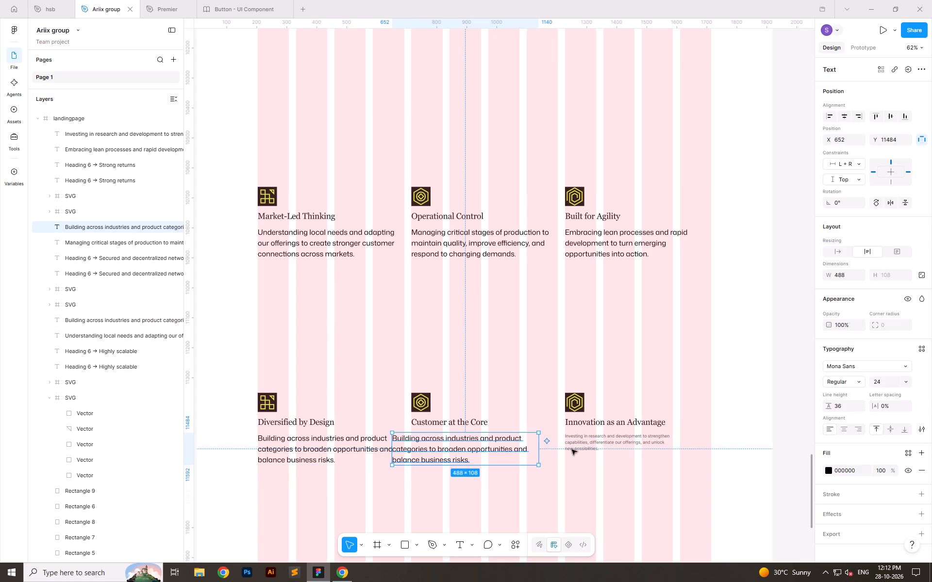
left_click(606, 443)
key("ctrl+shift+r")
left_click(580, 483)
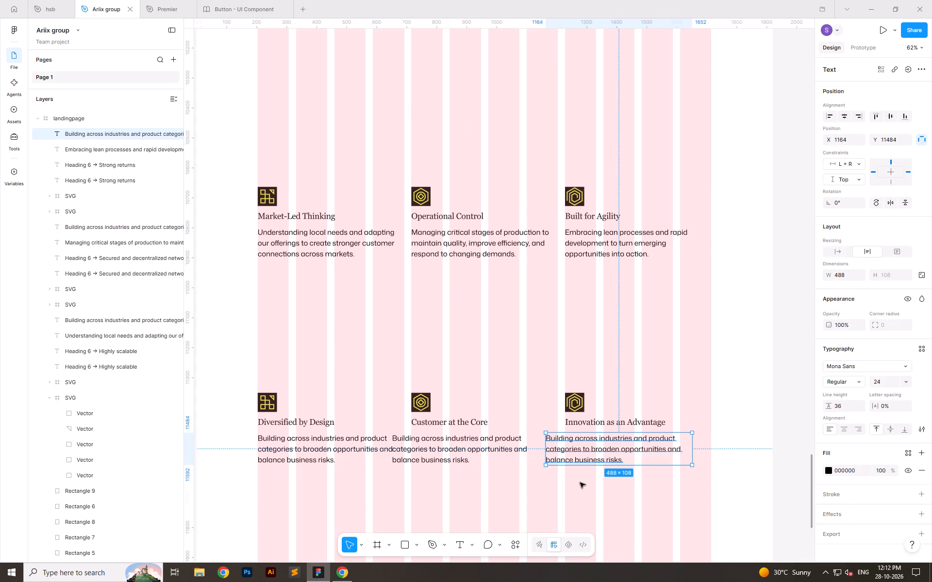
Move the two replaced descriptions together so they align with the Customer at the Core and Innovation as an Advantage headings.
left_click(560, 456)
left_click(460, 453, "shift")
left_click_drag(439, 453, 460, 452, "shift")
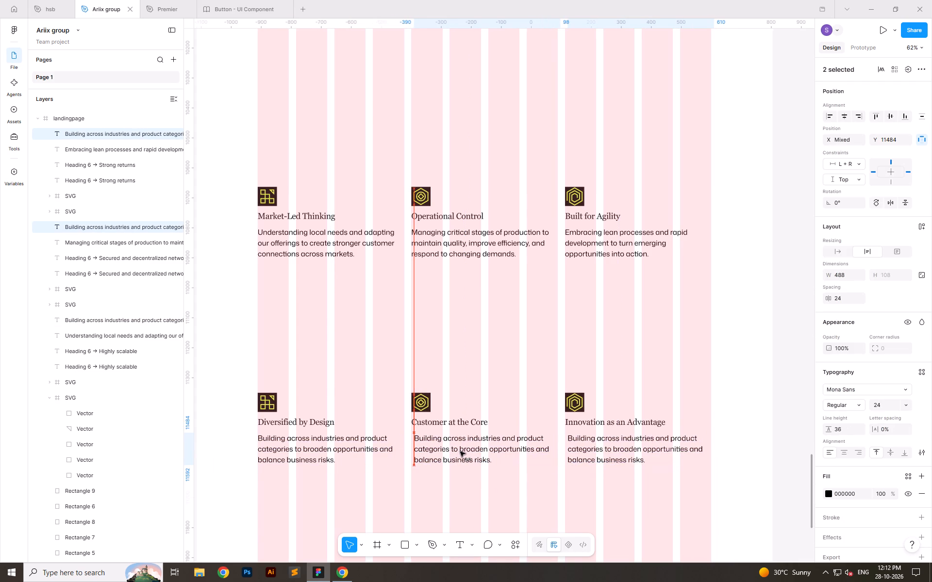
left_click_drag(460, 452, 458, 452, "shift")
left_click(517, 492)
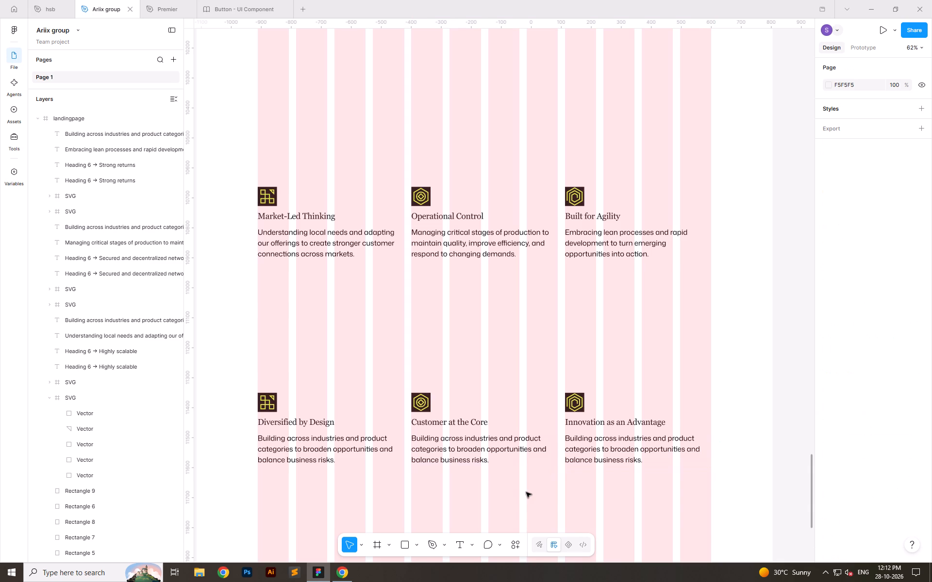
Nudge the three lower-row descriptions down to Y 11486.
left_click(344, 449, "ctrl")
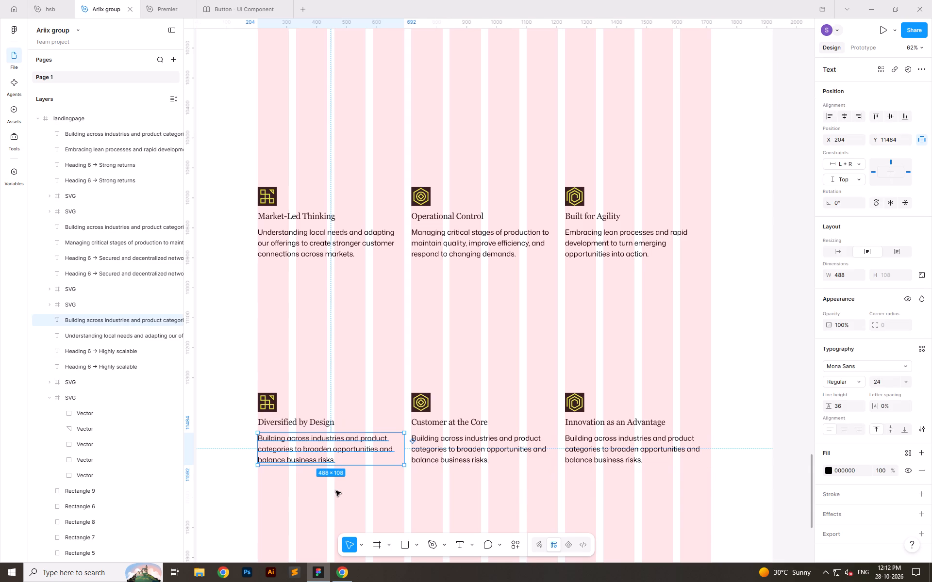
left_click(455, 459, "shift")
left_click(603, 459, "shift")
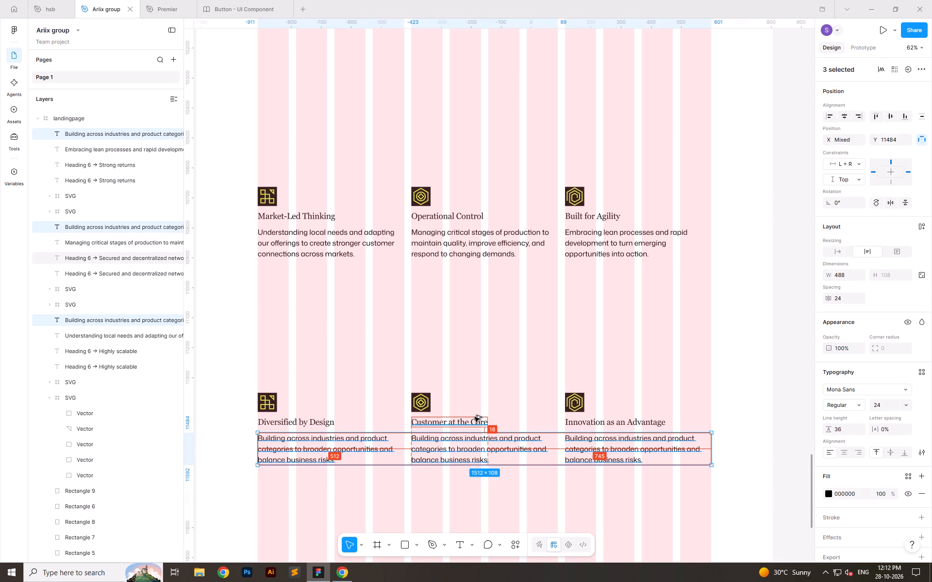
key("alt+Down")
key("alt+Down")
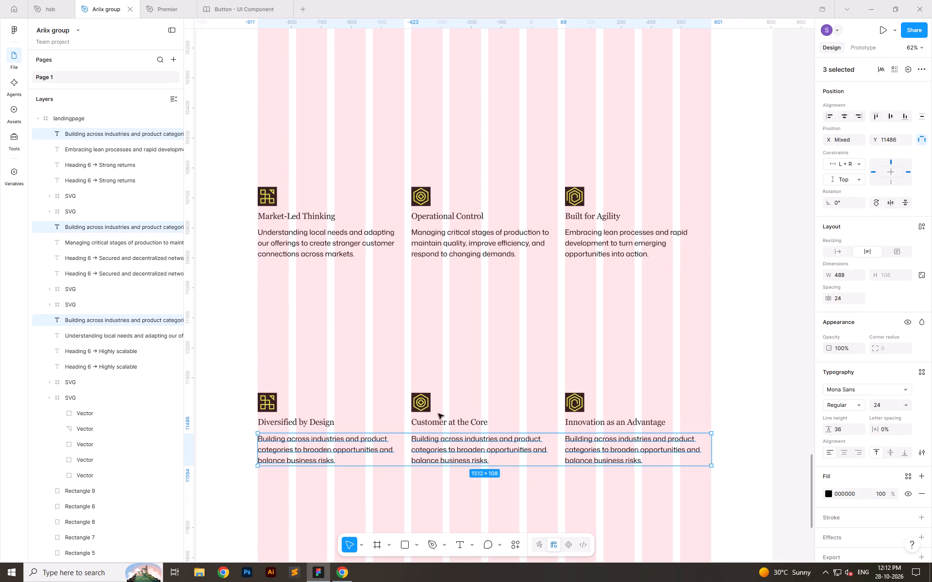
left_click(440, 420)
left_click(480, 395)
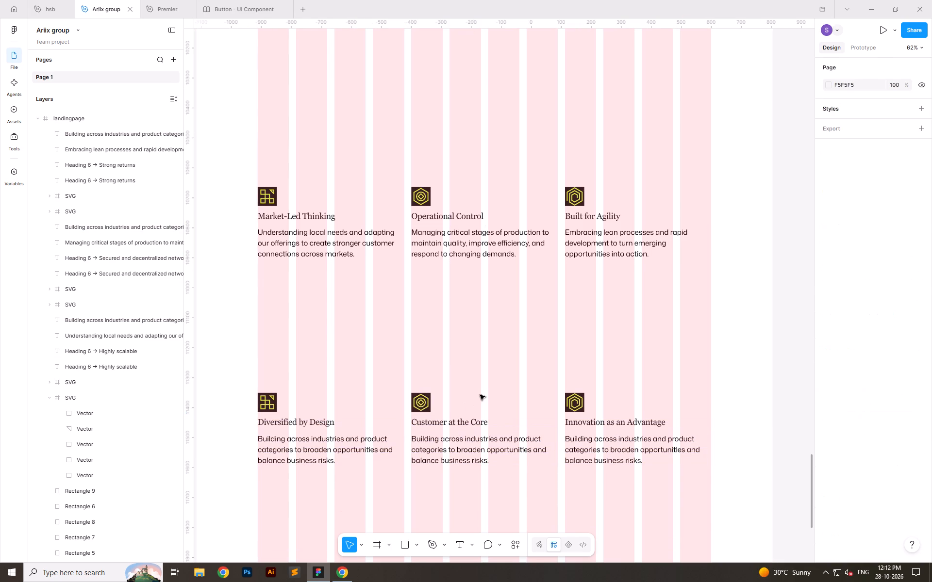
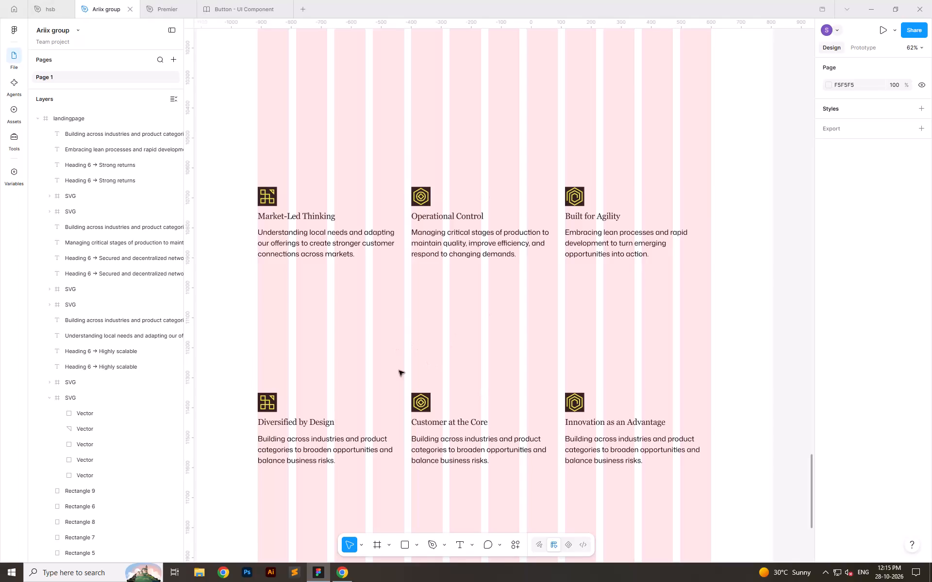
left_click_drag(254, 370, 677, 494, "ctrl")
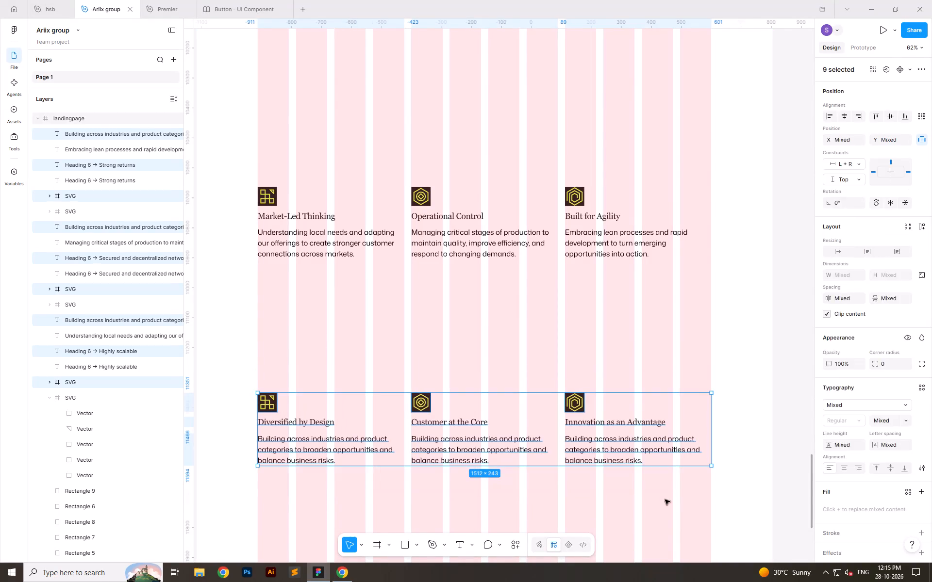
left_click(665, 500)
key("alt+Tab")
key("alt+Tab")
Copy the text style of the Chemical label and apply it to the Diversified by Design heading.
scroll(473, 332, "down", 14, "ctrl")
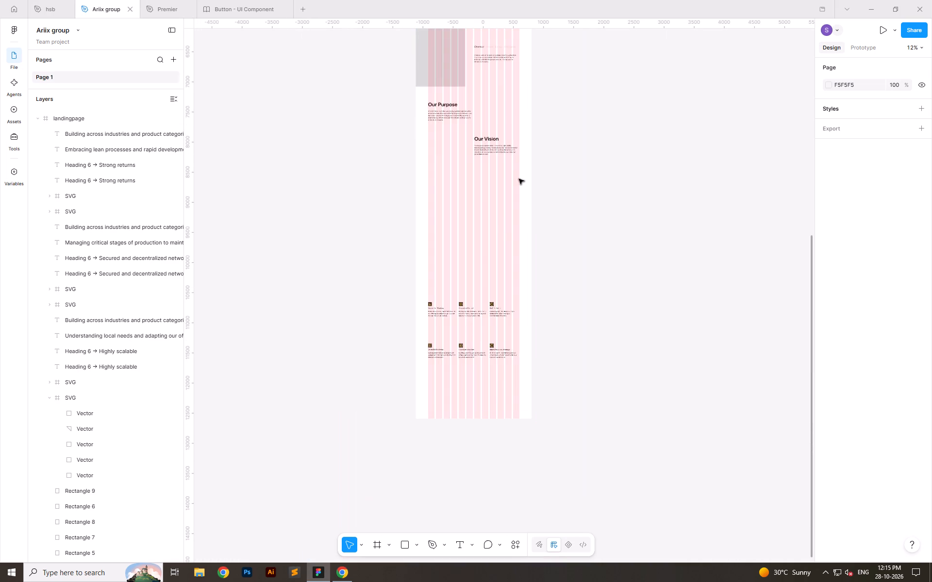
key("space")
key("space")
key("space")
key("space")
key("space")
key("space")
key("space")
key("space")
key("space")
key("space")
key("space")
left_click_drag(521, 160, 524, 371)
scroll(458, 208, "up", 12, "ctrl")
left_click(510, 322, "ctrl")
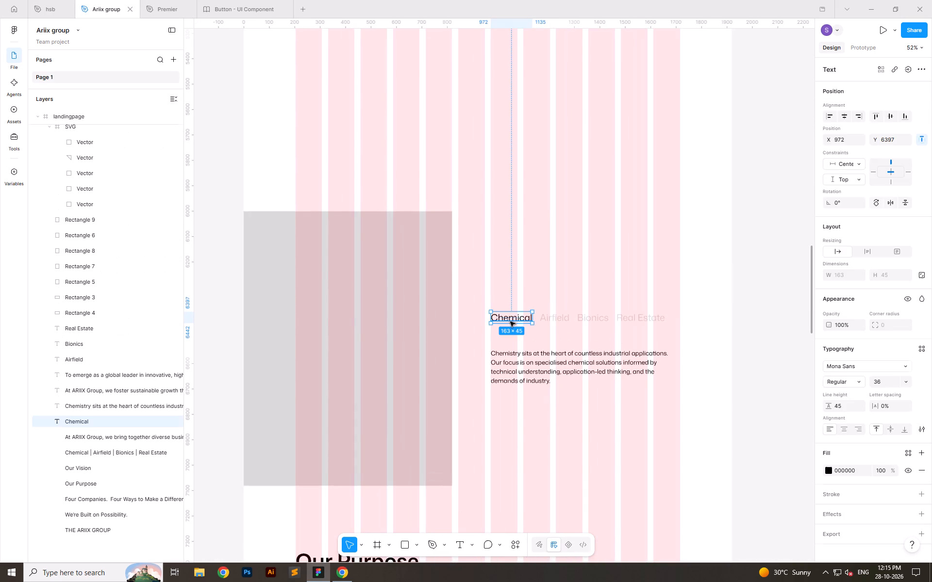
key("ctrl+alt+c")
left_click(538, 222)
scroll(526, 208, "down", 20)
scroll(526, 208, "down", 19)
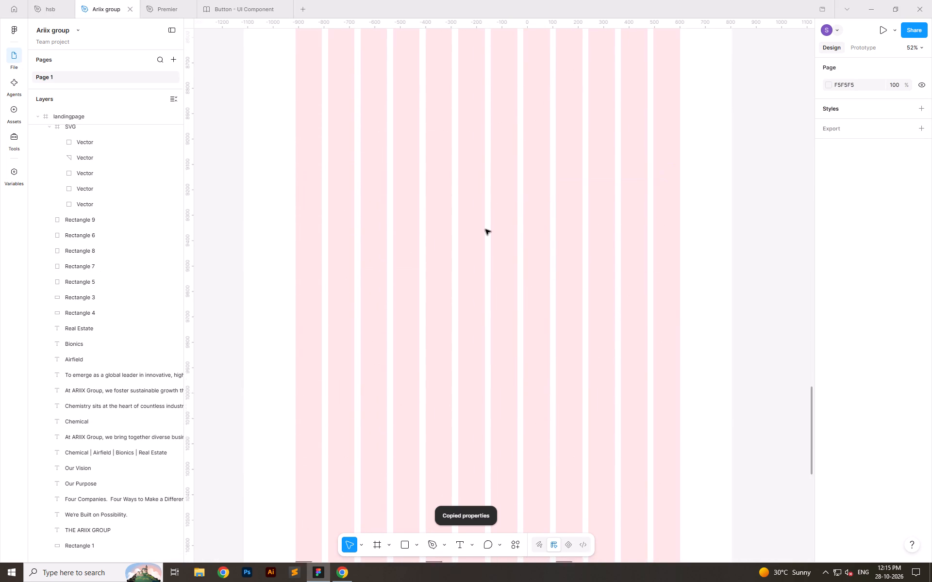
scroll(485, 229, "down", 17)
left_click(324, 434)
key("ctrl+alt+v")
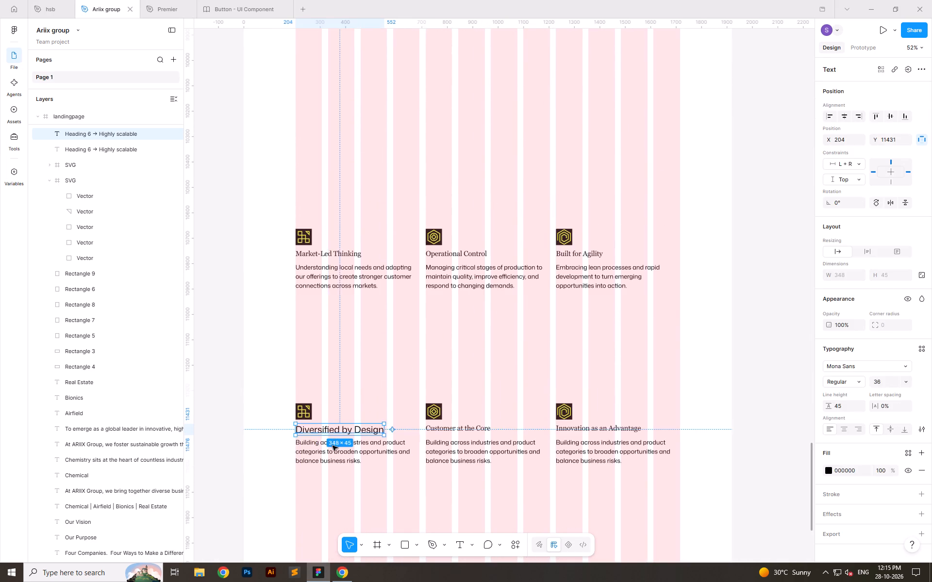
Nudge the Diversified by Design description down to Y 11496.
scroll(333, 446, "up", 11, "ctrl")
left_click(337, 447, "ctrl")
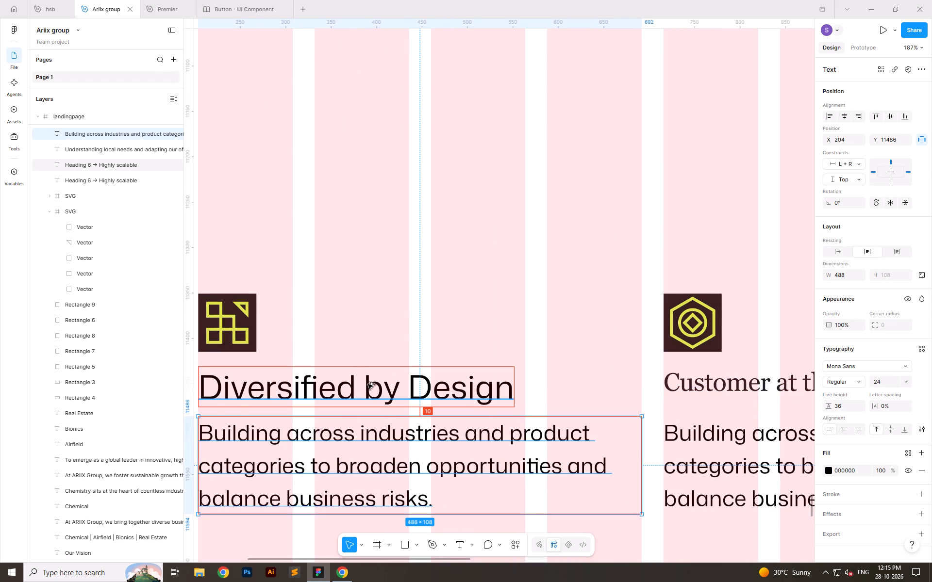
key("alt+shift+Up")
key("alt+shift+Up")
key("alt+shift+Down")
key("alt+shift+Down")
key("alt+shift+Down")
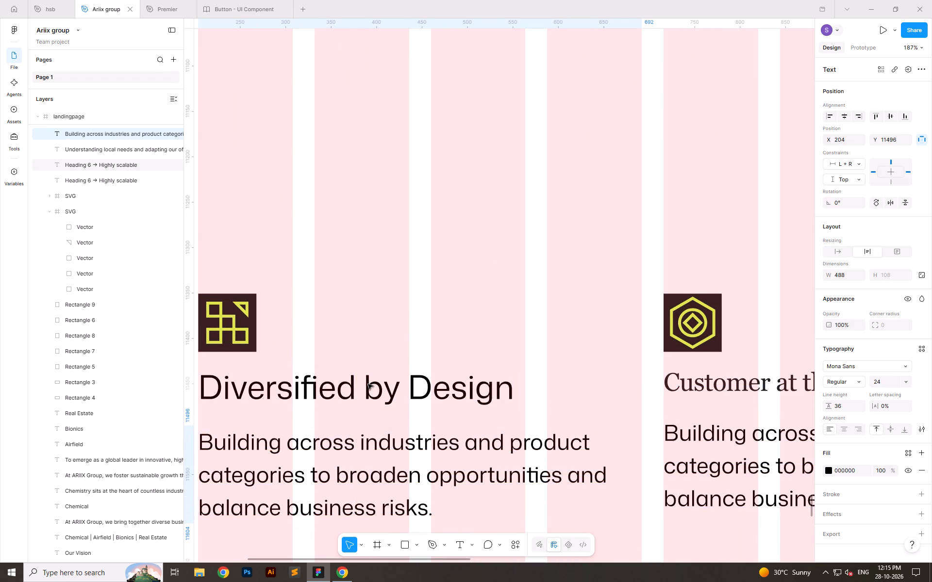
Apply the copied Chemical text style to the Customer at the Core heading and lower its description level with the Diversified by Design description.
scroll(368, 384, "down", 13, "ctrl")
left_click(409, 410)
scroll(484, 419, "up", 3, "ctrl")
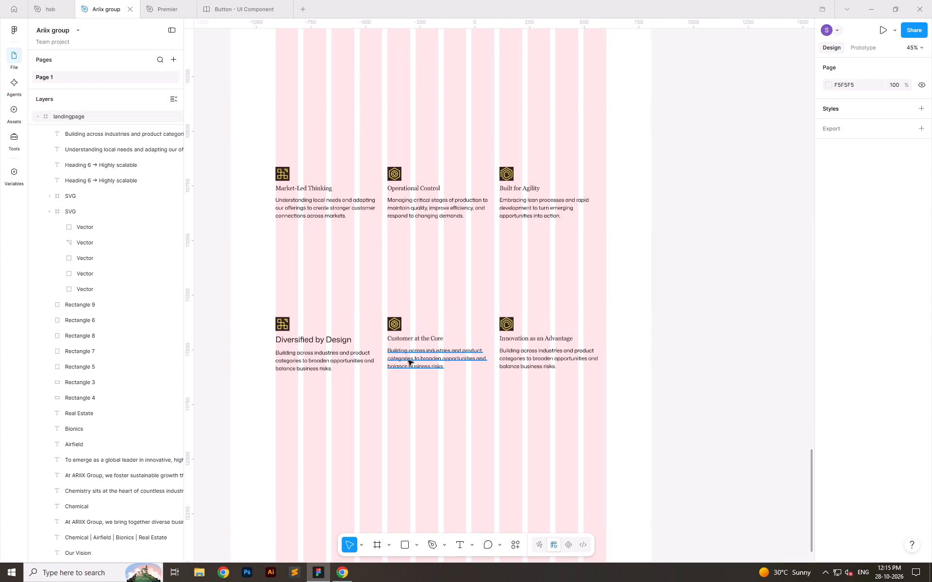
left_click(414, 343, "ctrl")
key("ctrl+alt+v")
left_click(423, 367)
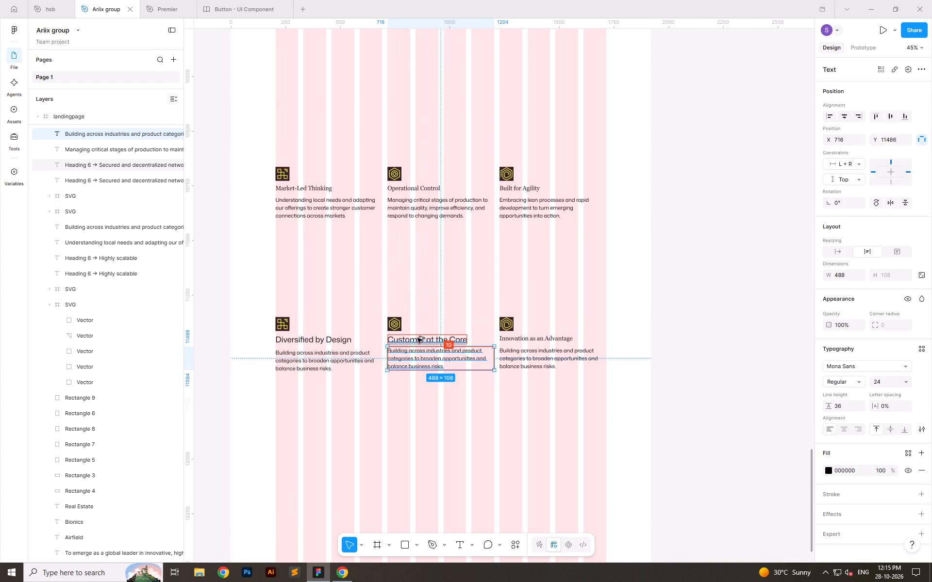
key("alt+shift+Down")
key("alt+shift+Down")
key("alt+shift+Up")
left_click(451, 431)
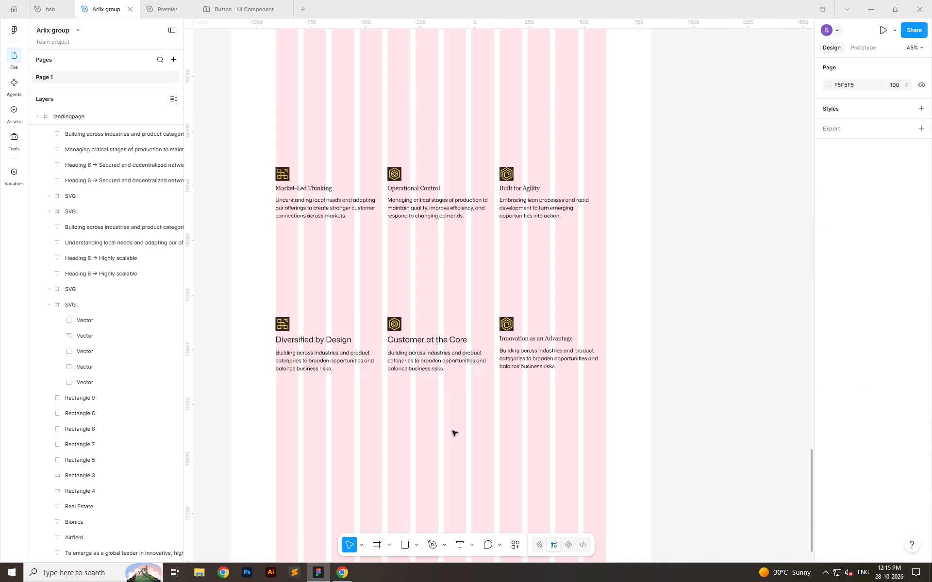
Apply the copied text style to the Innovation as an Advantage heading and lower its description level with the other two in the row.
left_click(521, 340)
key("ctrl+alt+v")
left_click(518, 354)
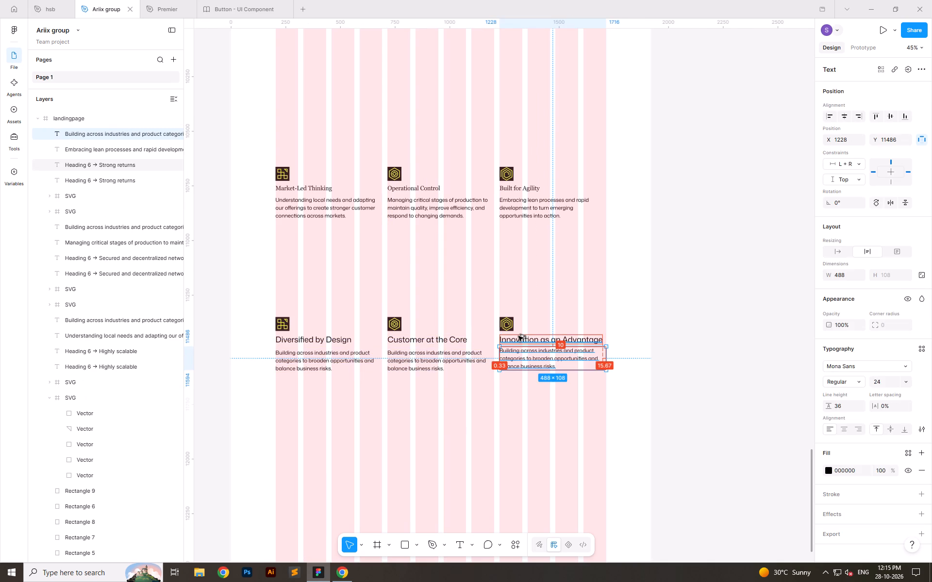
key("alt+shift+Down")
left_click(468, 422)
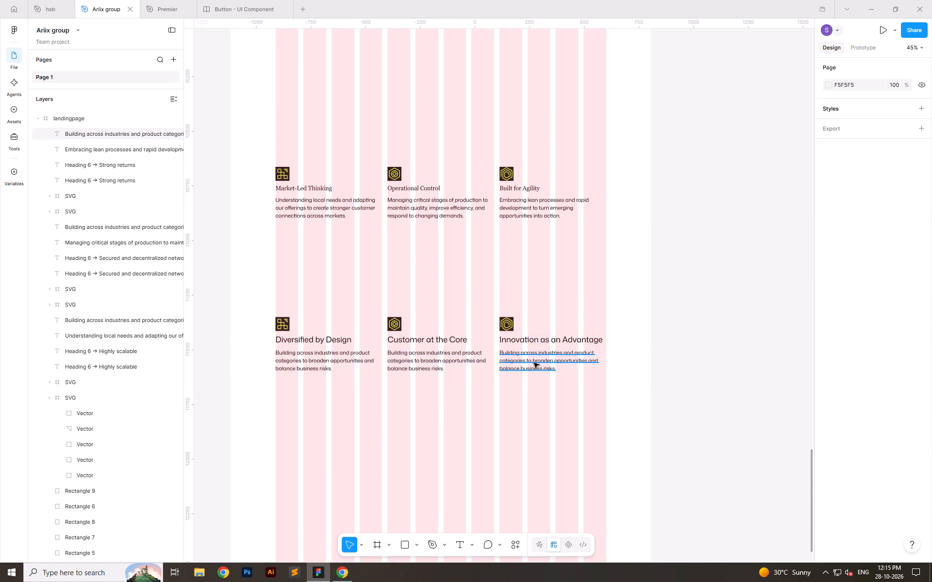
Nudge the three lower-row descriptions down together to Y 11506, 30 px below their headings.
left_click(534, 363)
left_click(443, 359, "shift")
left_click(356, 359, "shift")
key("alt+shift+Down")
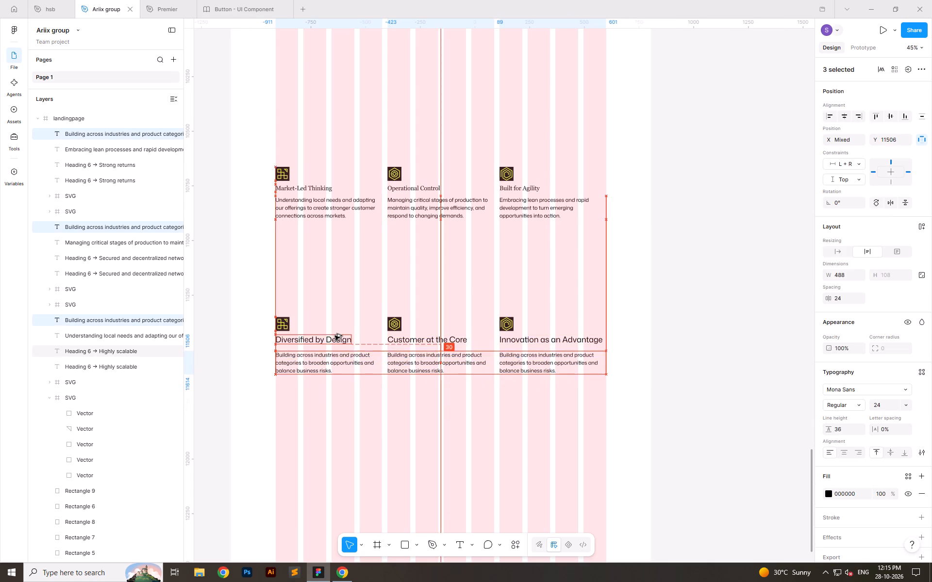
left_click(385, 438)
Move the three lower-row icons up together so they sit 30 px above their headings.
left_click(284, 326)
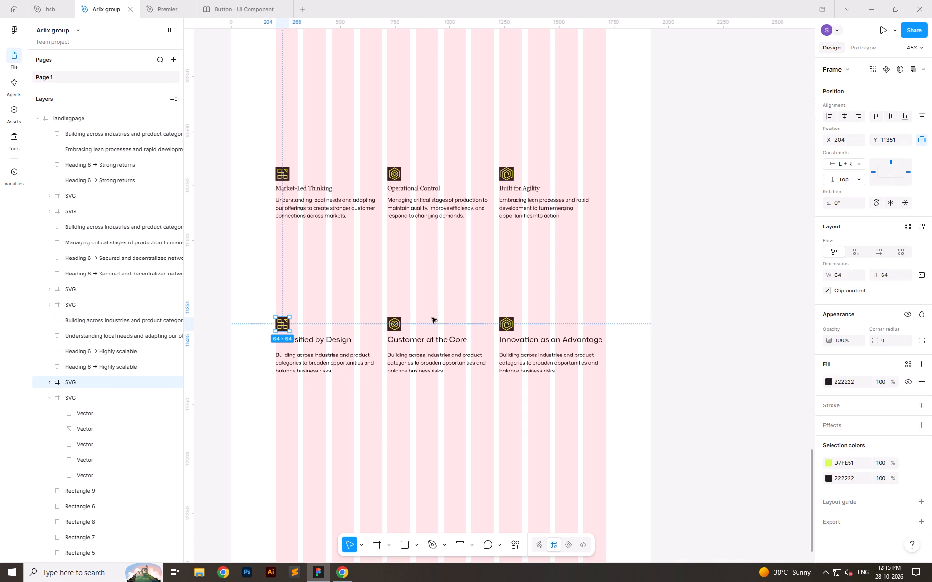
left_click(401, 325, "shift")
left_click(508, 322, "shift")
key("alt+shift+Up")
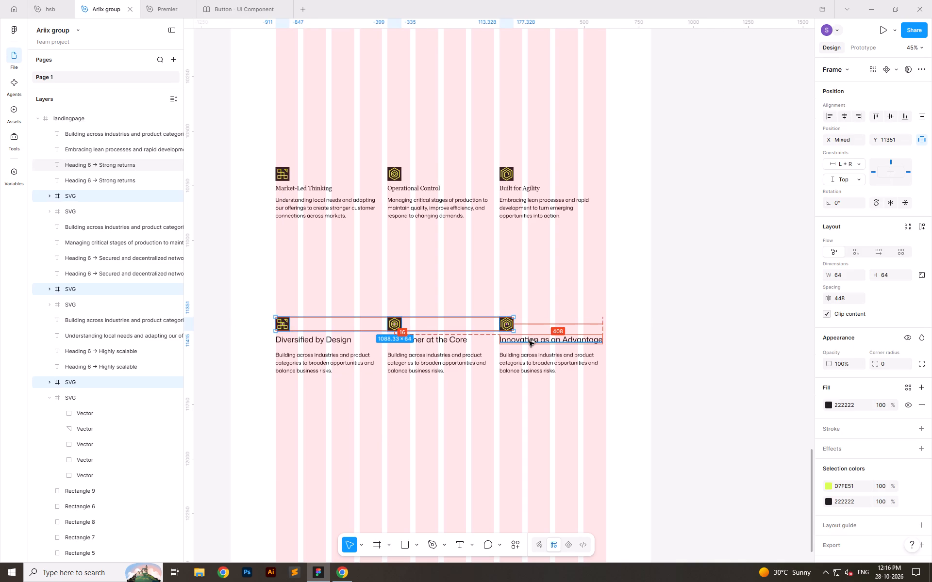
key("alt+shift+Up")
key("alt+Down")
key("alt+Down")
key("alt+Down")
key("alt+Down")
key("alt+Down")
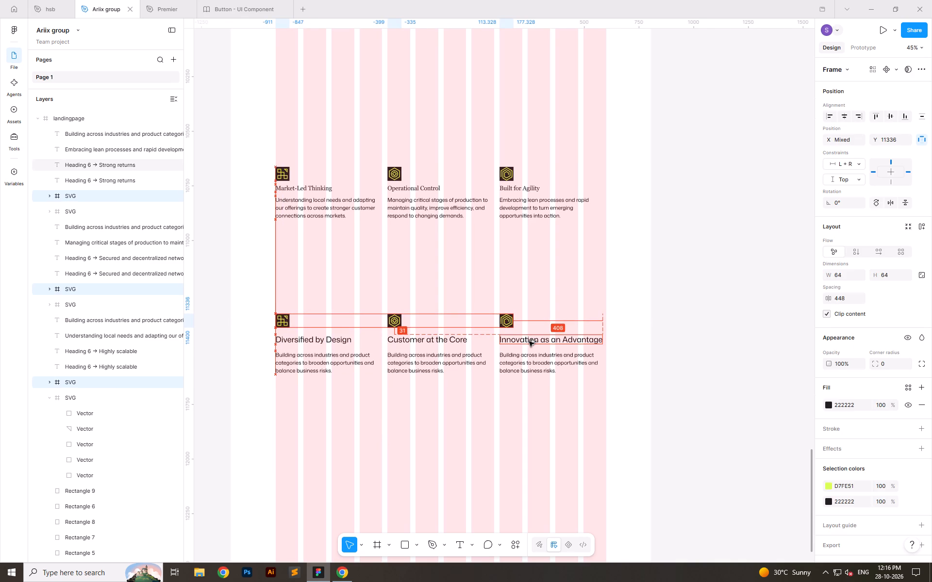
key("alt+Down")
left_click(518, 422)
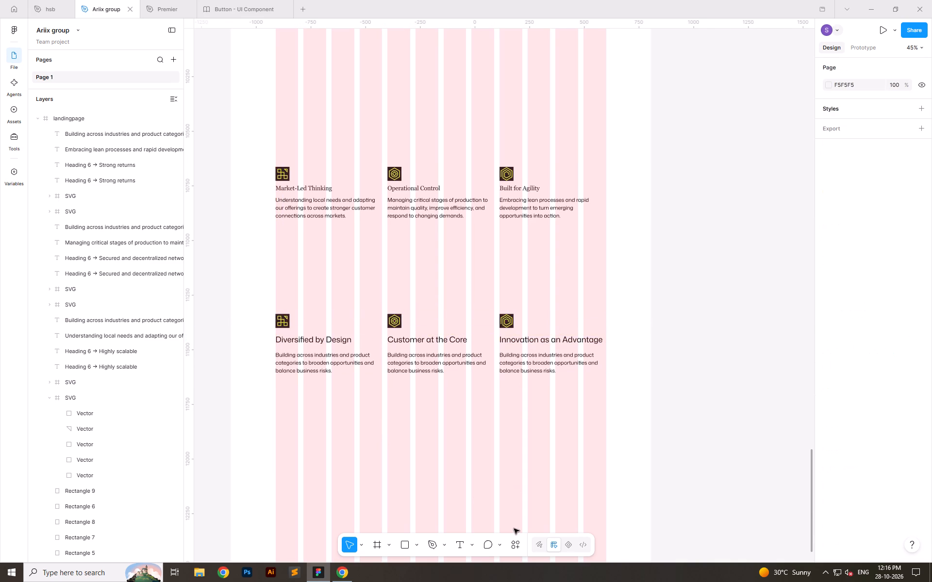
Lower the three upper-row descriptions to make room and apply the Diversified by Design heading style to the three upper-row headings.
left_click(311, 340)
key("ctrl+alt+c")
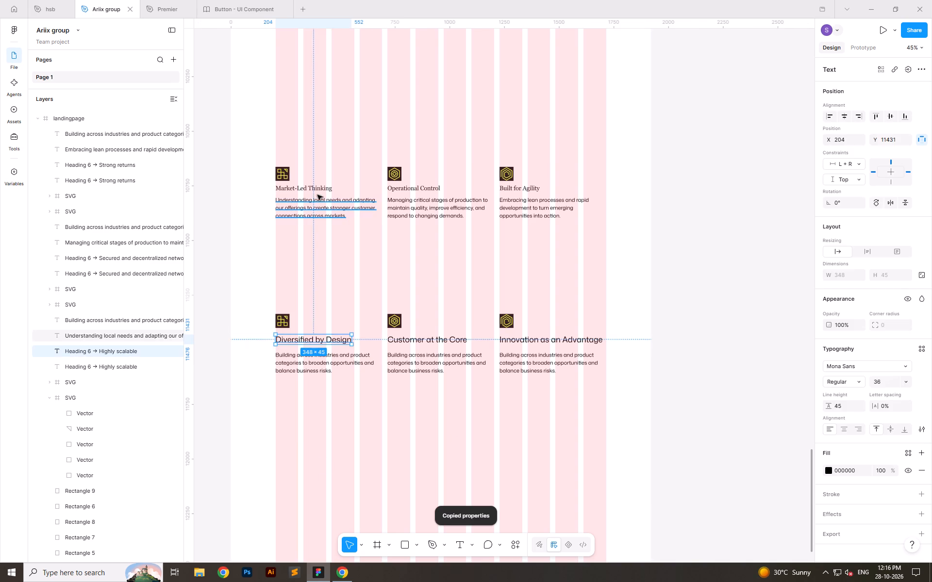
left_click(312, 205)
left_click(430, 207, "shift")
left_click(550, 206, "shift")
left_click_drag(445, 207, 444, 237)
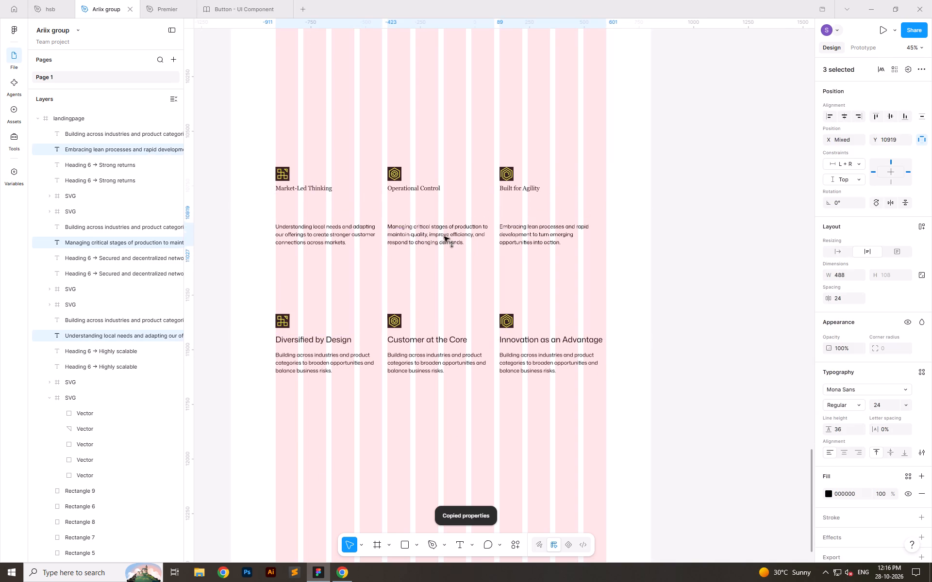
left_click_drag(444, 237, 444, 237)
left_click(322, 186)
left_click(392, 188, "shift")
left_click(526, 190, "shift")
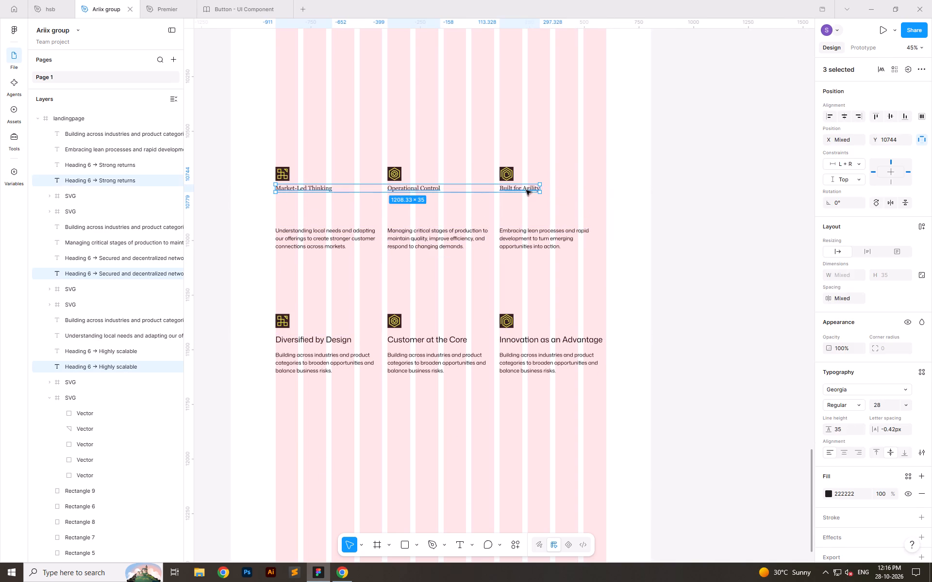
key("ctrl+alt+v")
left_click(428, 211)
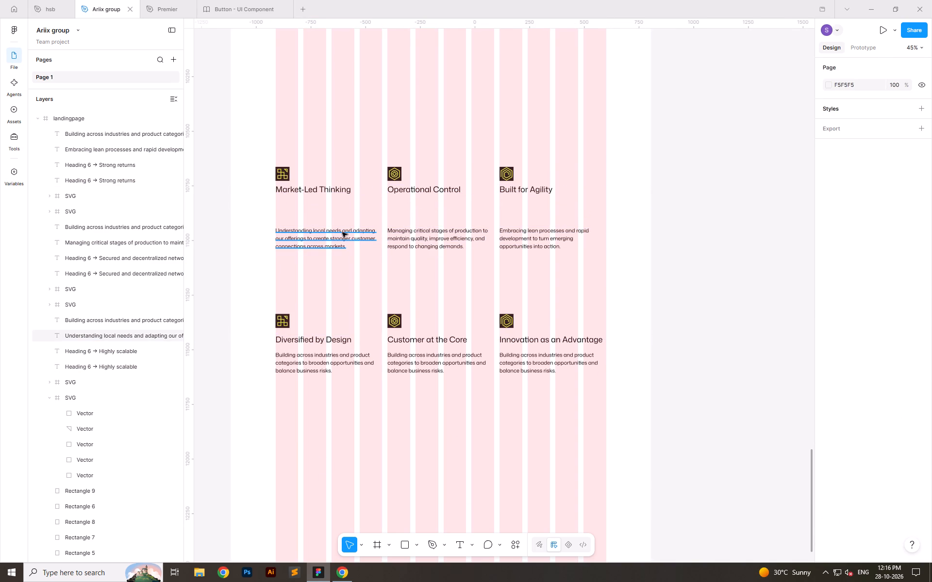
Move the three upper-row descriptions back up so they sit 30 px below their headings.
left_click(342, 232)
left_click(420, 230, "shift")
key("ctrl+z")
key("ctrl+z")
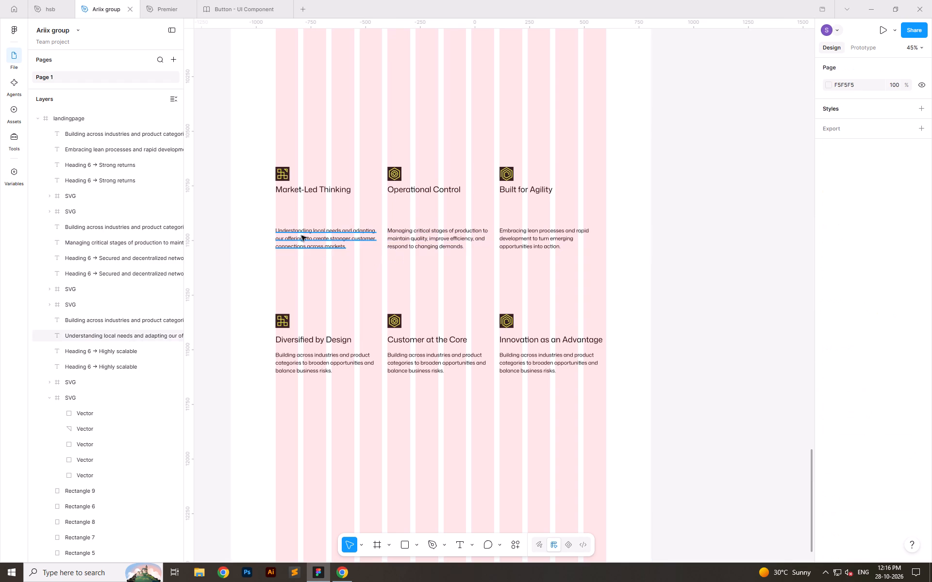
left_click(301, 236)
left_click(404, 234, "shift")
left_click(532, 245, "shift")
left_click_drag(467, 237, 463, 212)
key("alt+shift+Up")
key("alt+Down")
key("alt+Down")
key("alt+Down")
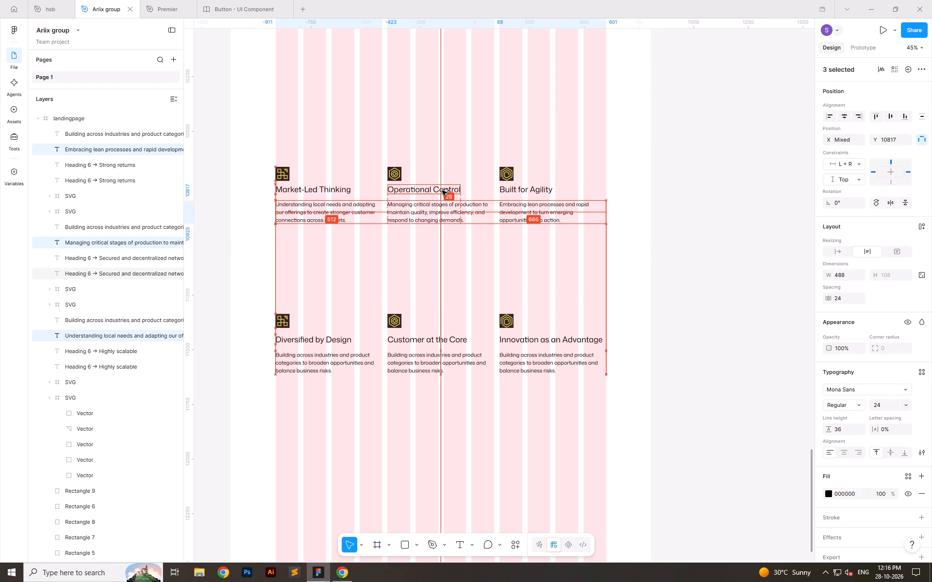
key("alt+Down")
key("alt+Down")
Move the upper-row headings and descriptions down together so the headings sit 30 px below their icons.
left_click(512, 188, "shift")
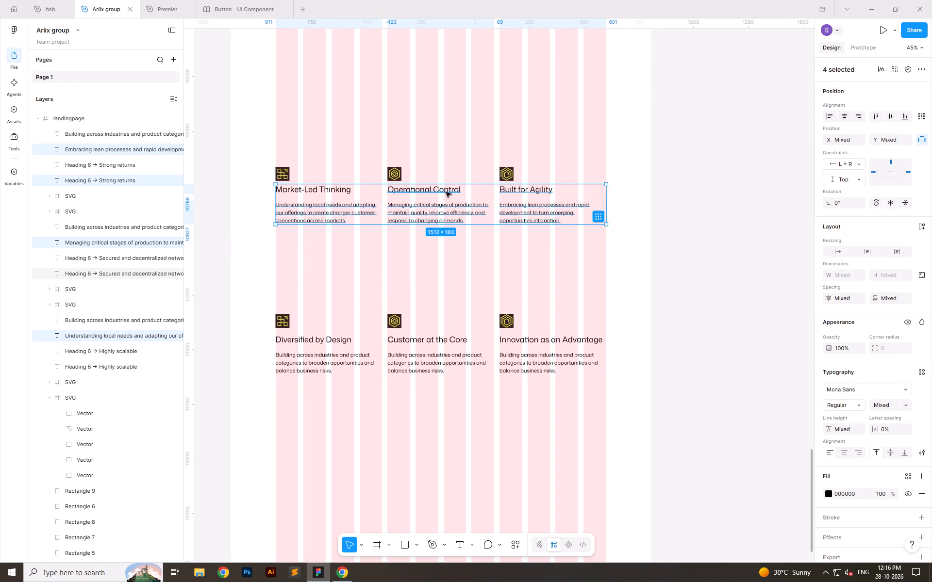
left_click(446, 192, "shift")
left_click(343, 191, "shift")
key("alt+shift+Down")
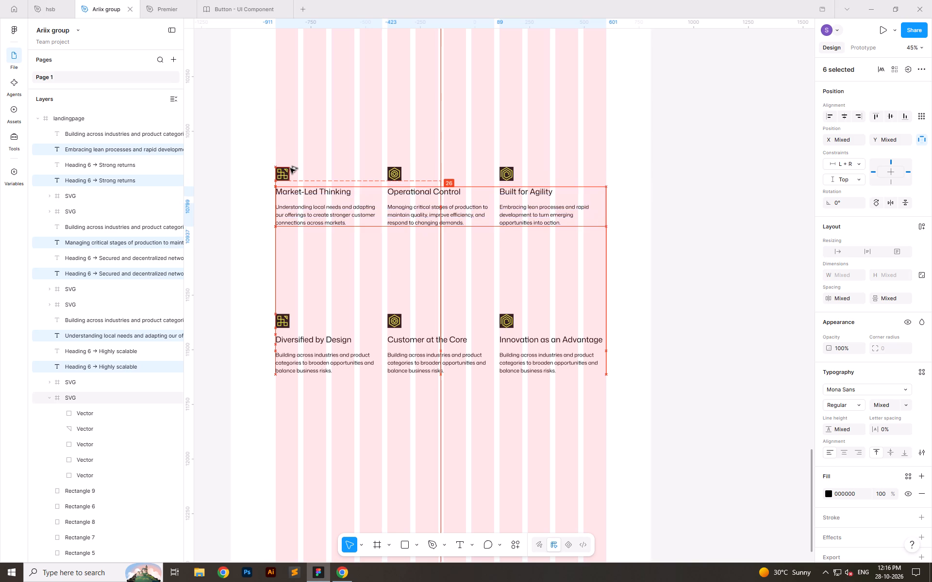
key("alt+shift+Down")
key("alt+shift+Down")
key("alt+shift+Up")
key("alt+Up")
key("alt+Up")
key("alt+Up")
key("alt+Up")
key("alt+Up")
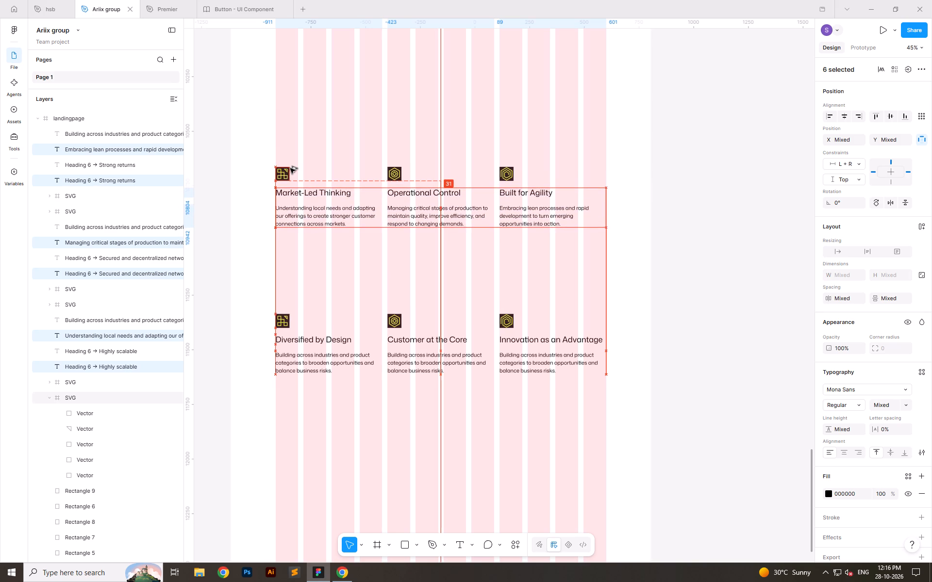
key("alt+Up")
left_click(352, 301)
Move the whole upper row of icons, headings and descriptions down to 50 px above the lower row.
left_click_drag(263, 146, 627, 275)
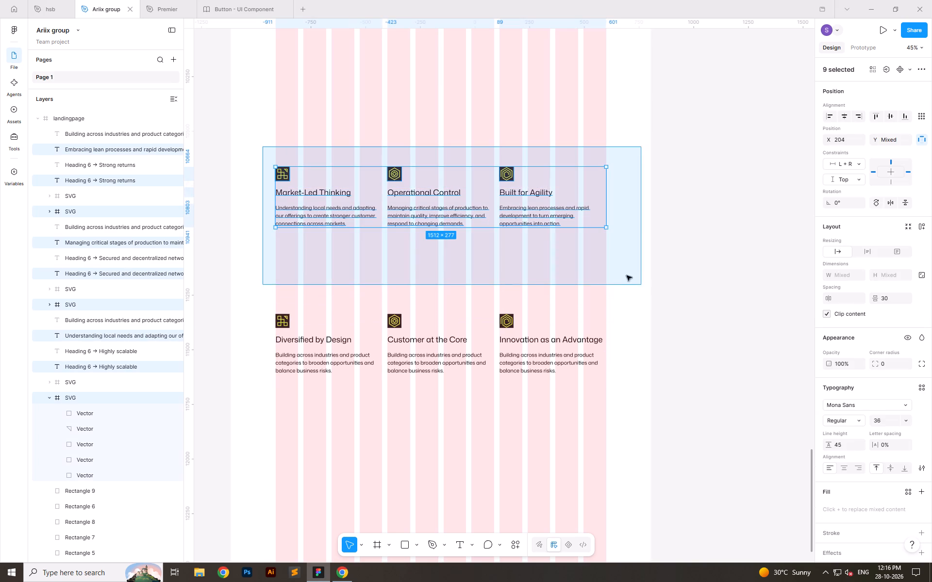
left_click_drag(627, 275, 607, 258)
left_click_drag(532, 218, 526, 283)
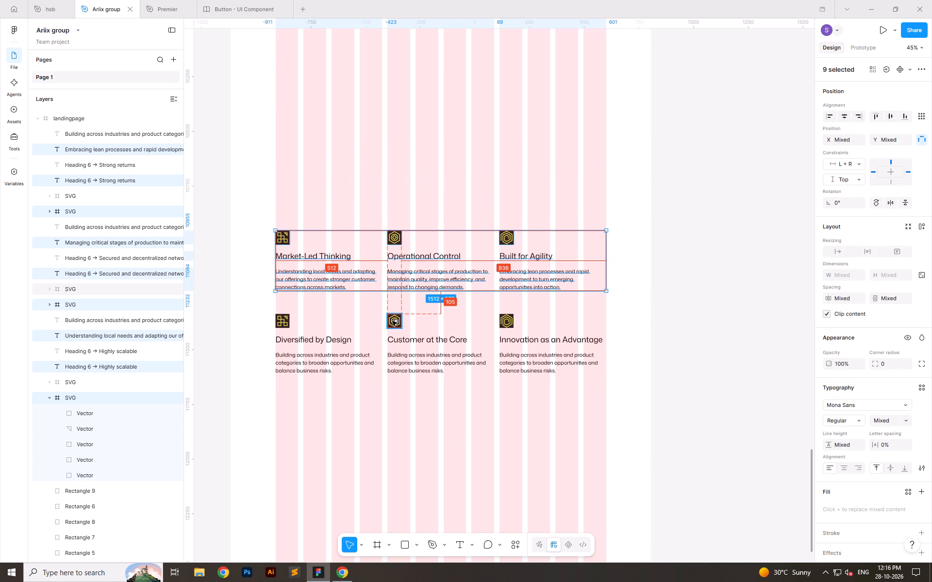
key("alt+shift+Down")
key("alt+shift+Down")
key("alt+shift+Down")
key("alt+shift+Down")
key("alt+shift+Down")
key("alt+Down")
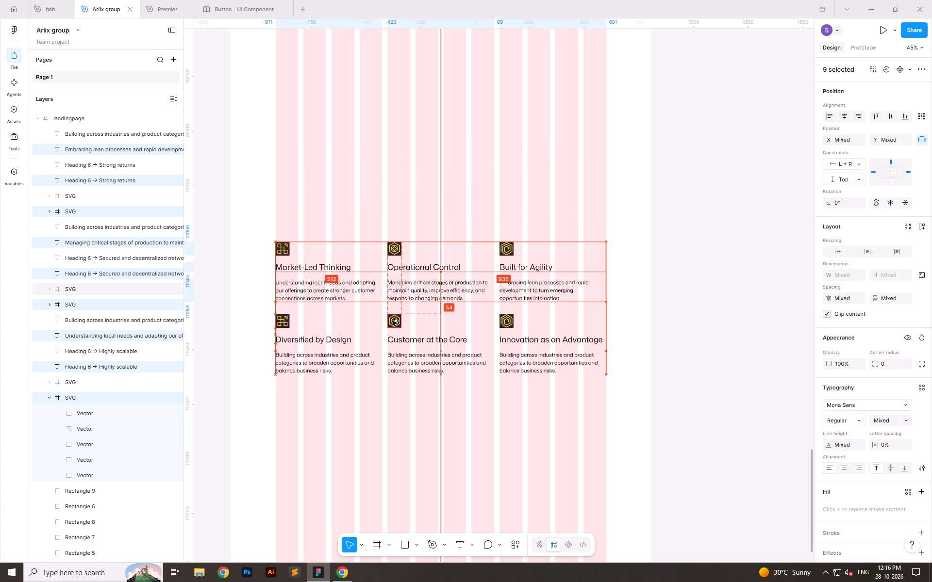
key("alt+Down")
key("alt+Down")
key("alt+Down")
key("alt+Down")
left_click(552, 494)
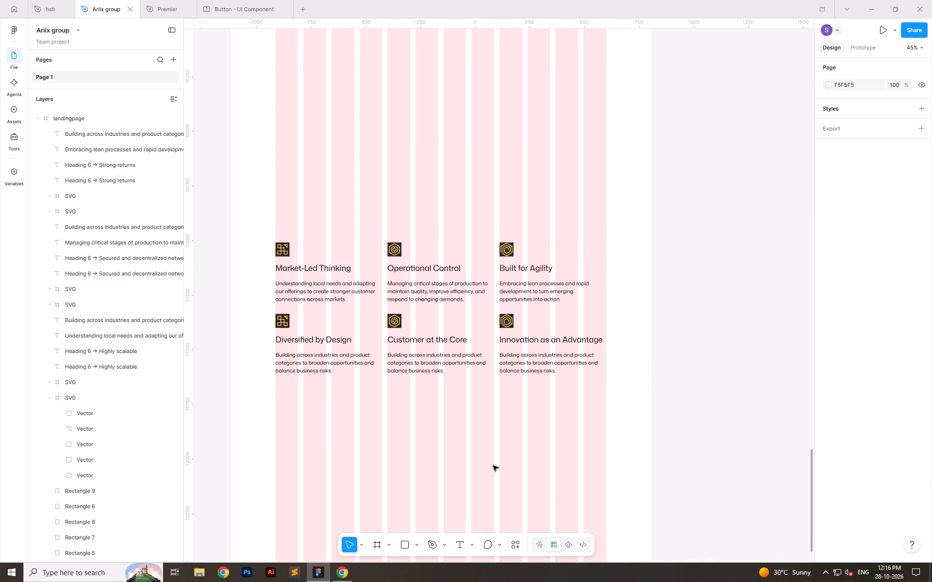
Move the complete six-item grid up the landing page, placing its top at about Y 10250 below the Our Vision section.
left_click_drag(260, 230, 616, 399)
scroll(478, 438, "down", 5, "ctrl")
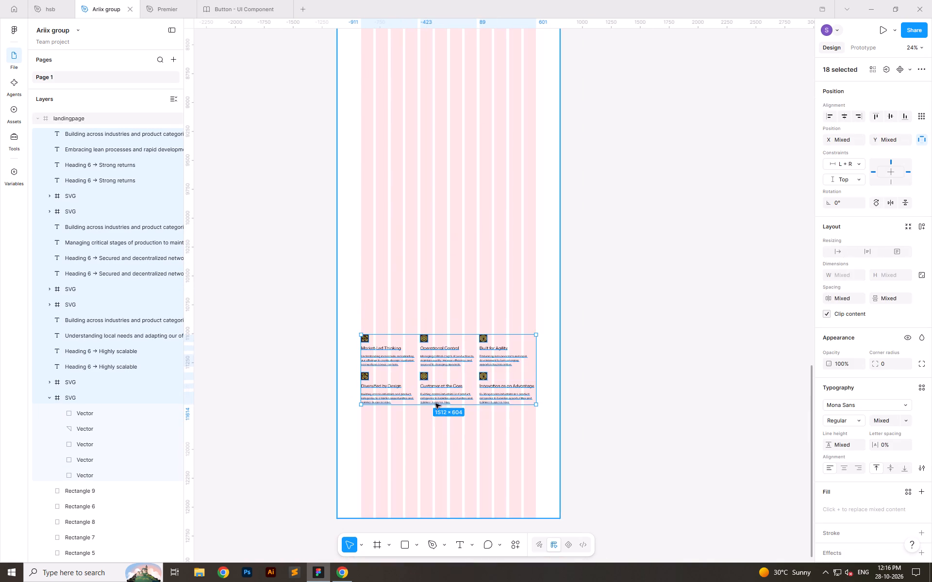
left_click_drag(441, 388, 457, 209)
scroll(472, 341, "down", 5, "ctrl")
scroll(446, 274, "up", 5, "ctrl")
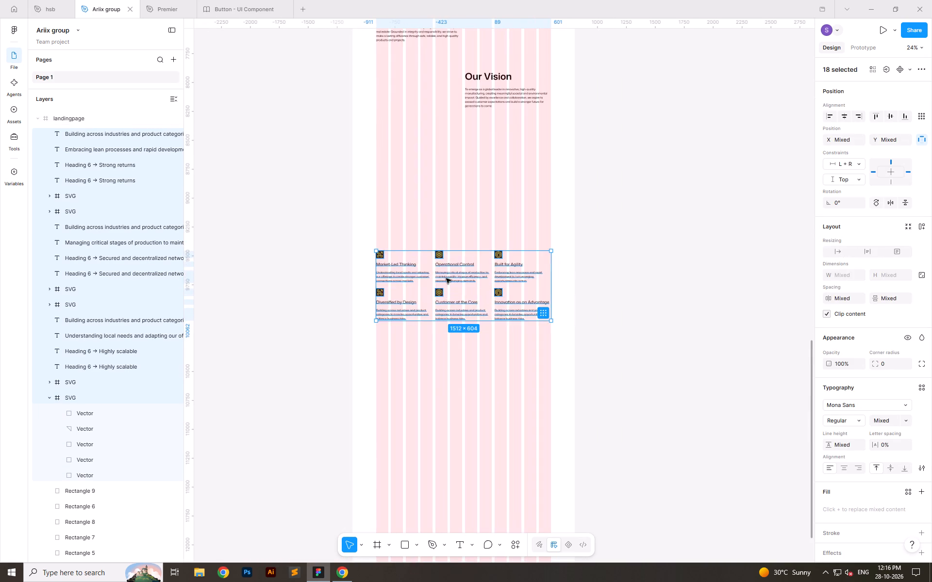
left_click_drag(448, 311, 445, 404)
left_click(692, 363)
Copy the heading "The Thinking Behind How We Grow" from the ARIIX Group landing page document in Google Docs and return to Figma.
key("alt+Tab")
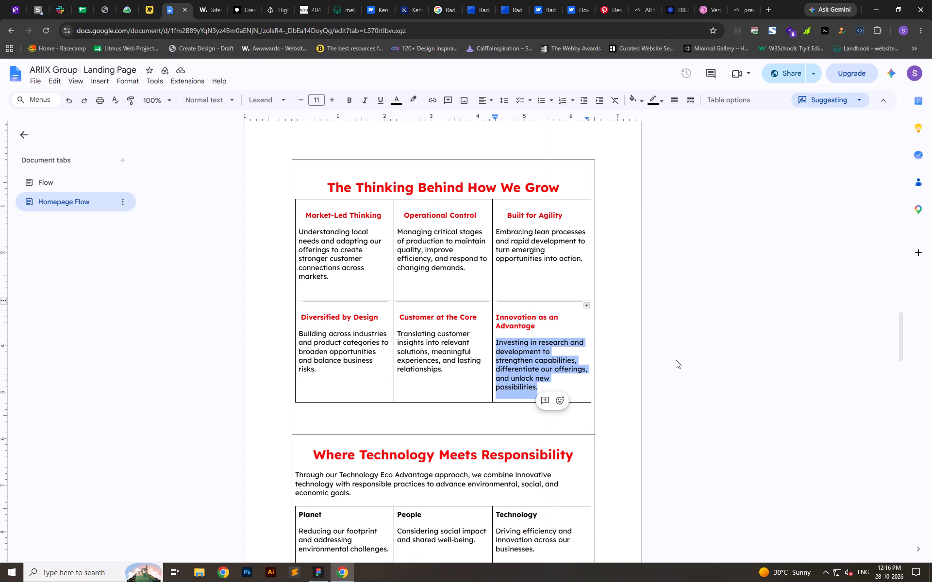
left_click_drag(328, 185, 554, 191)
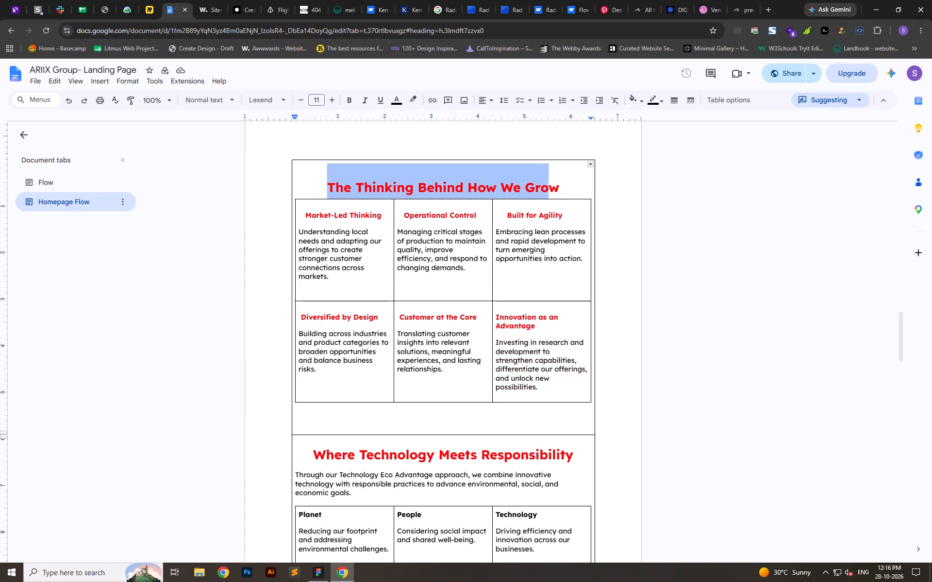
left_click_drag(554, 191, 557, 191)
key("ctrl+c")
left_click(716, 303)
key("alt+Tab")
Duplicate the Our Purpose heading into the empty space above the six-item grid and replace its text with "The Thinking Behind How We Grow".
scroll(466, 253, "down", 5, "ctrl")
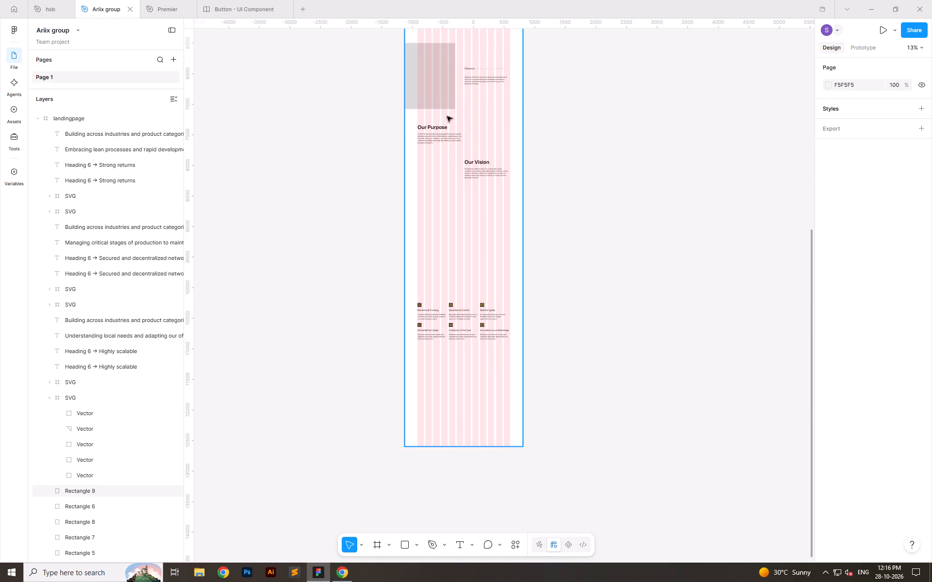
left_click(446, 122, "ctrl")
left_click(442, 128, "ctrl")
left_click_drag(432, 128, 448, 247, "alt+shift")
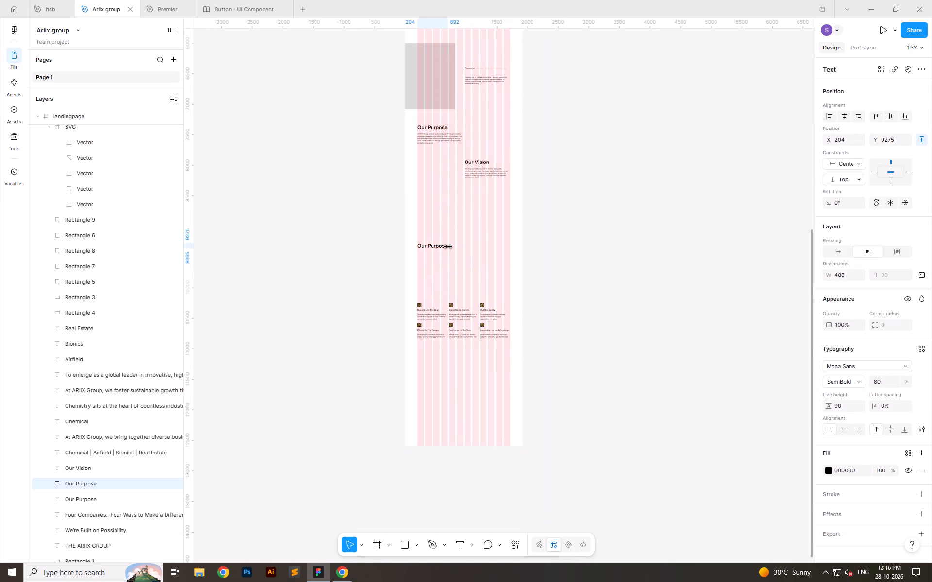
left_click(448, 247)
double_click(432, 244)
key("ctrl+v")
left_click(603, 280)
Centre the title's text, centre it horizontally on the page and set it to auto width so it fits one line.
scroll(499, 281, "up", 7, "ctrl")
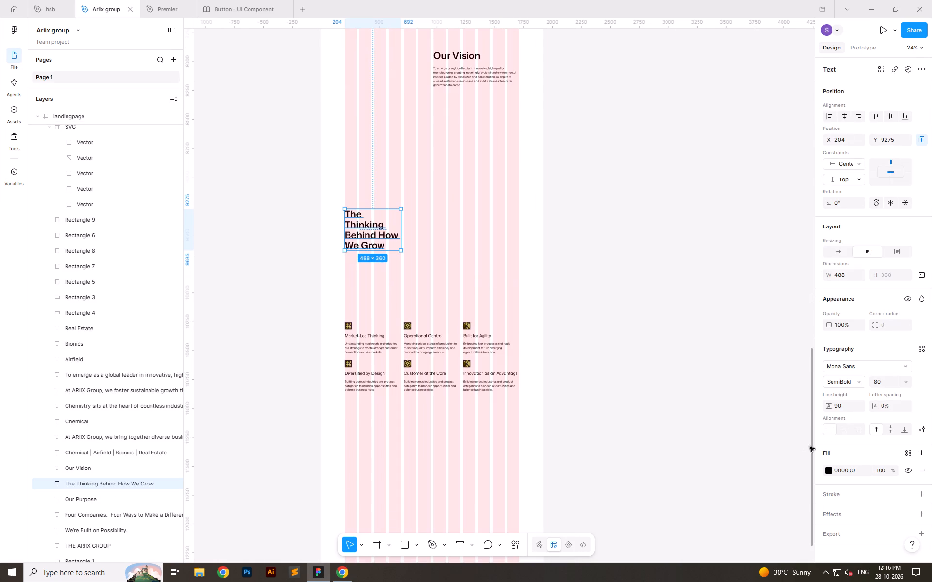
left_click(843, 432)
left_click(841, 119)
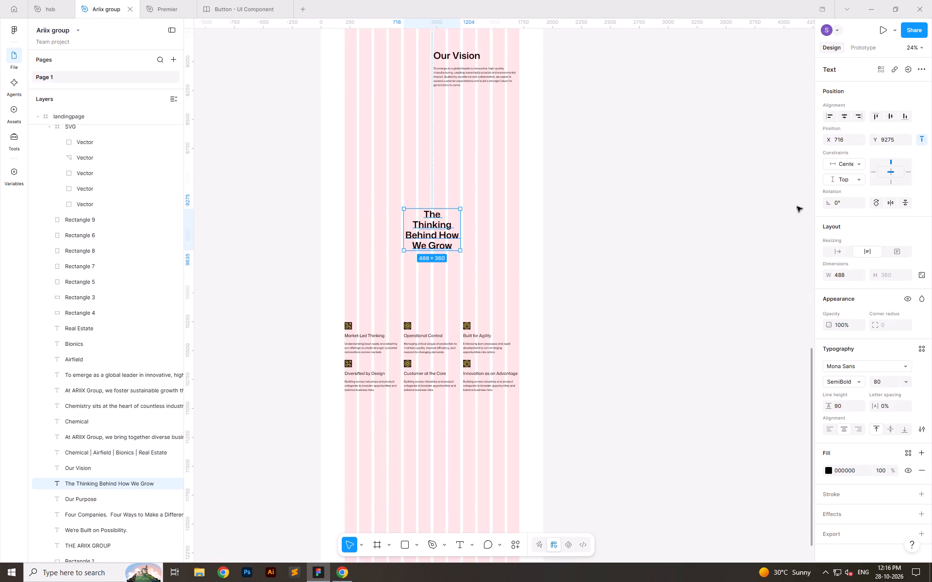
left_click(832, 254)
left_click(606, 227)
Move the title straight down so it sits 150 px above the grid's upper icons.
left_click(419, 214)
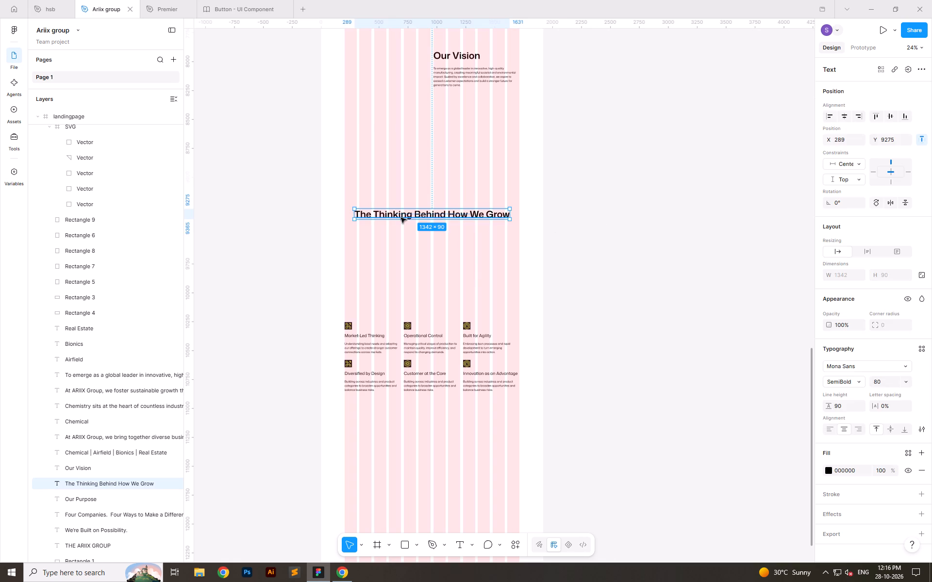
left_click_drag(401, 218, 409, 300)
key("alt+shift+Down")
key("alt+shift+Down")
key("alt+shift+Down")
key("alt+shift+Down")
key("alt+shift+Down")
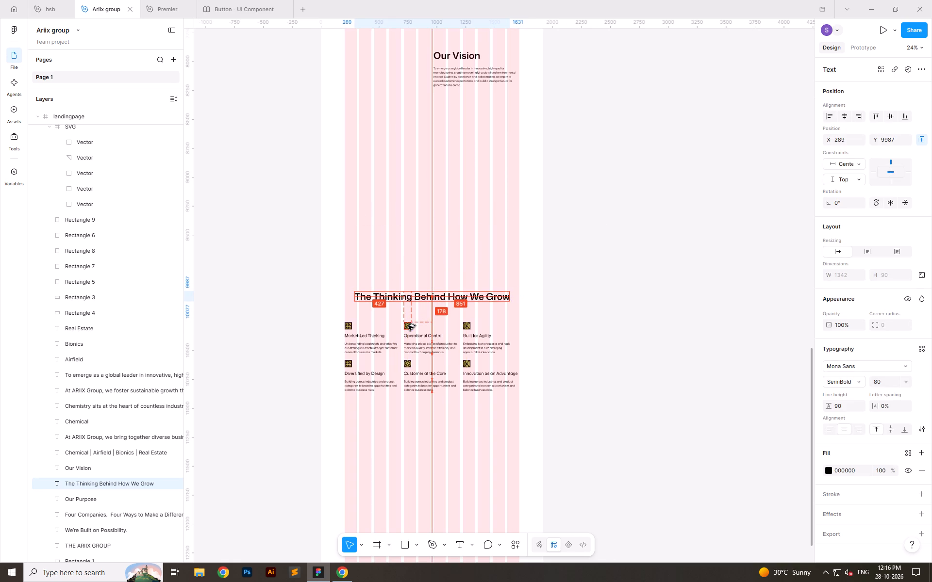
key("alt+shift+Up")
key("alt+shift+Up")
key("alt+shift+Down")
key("alt+Up")
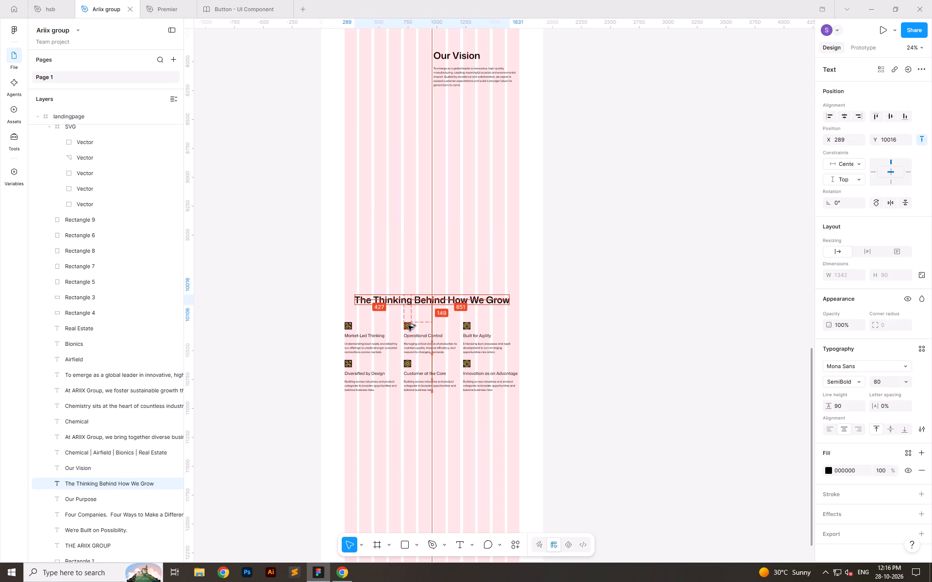
key("alt+Up")
Move the title and the six-item grid up together below Our Vision, placing the upper icons at Y 8852.
left_click(646, 325)
left_click_drag(333, 282, 519, 418)
left_click_drag(474, 350, 490, 214)
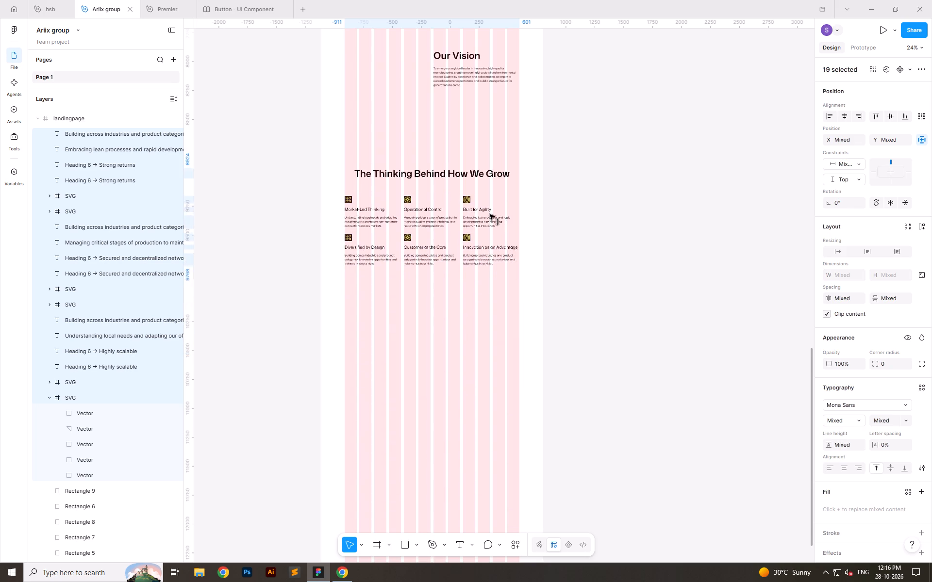
left_click_drag(490, 214, 493, 187)
left_click(549, 203)
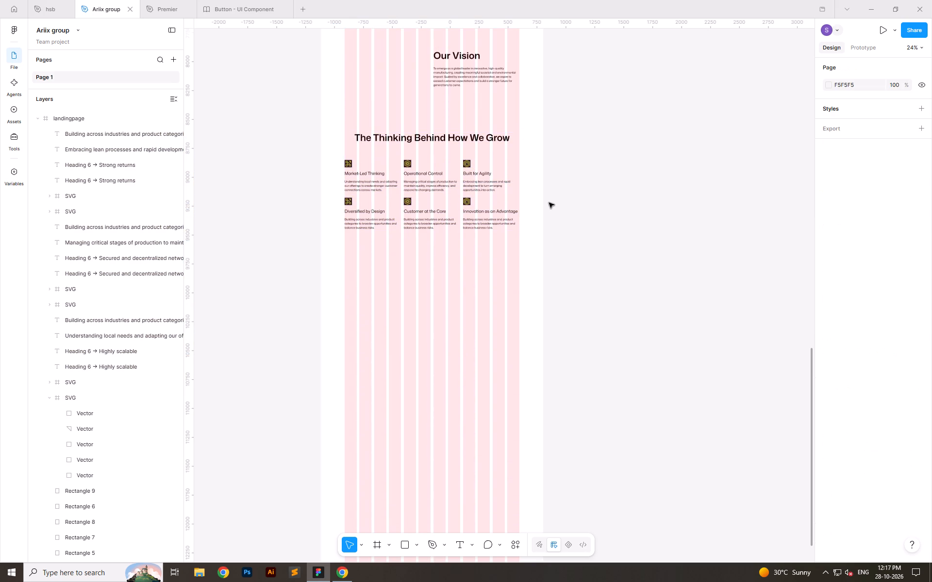
Remove the 222222 background fill from all six icon frames in the upper and lower rows.
scroll(317, 178, "up", 11, "ctrl")
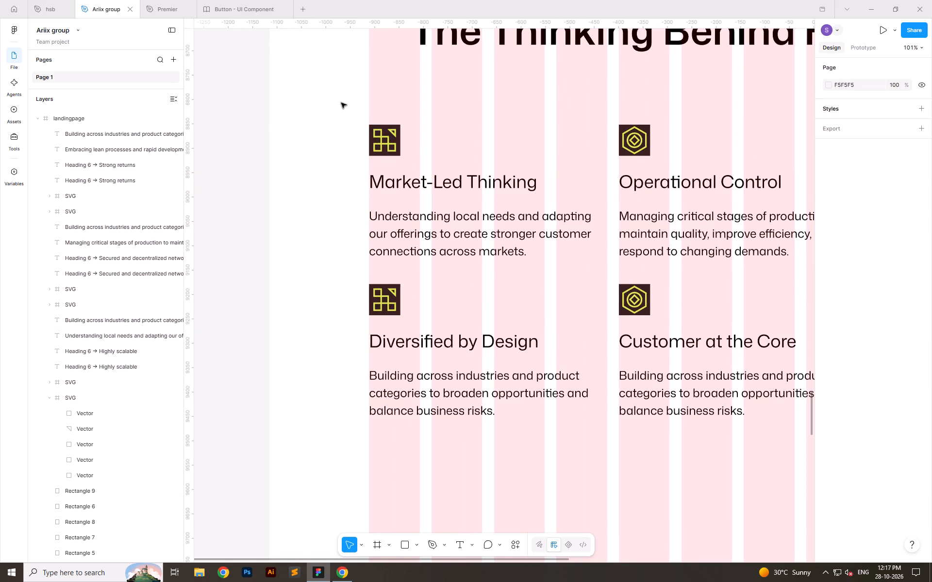
scroll(332, 106, "down", 6, "ctrl")
left_click_drag(333, 103, 609, 134)
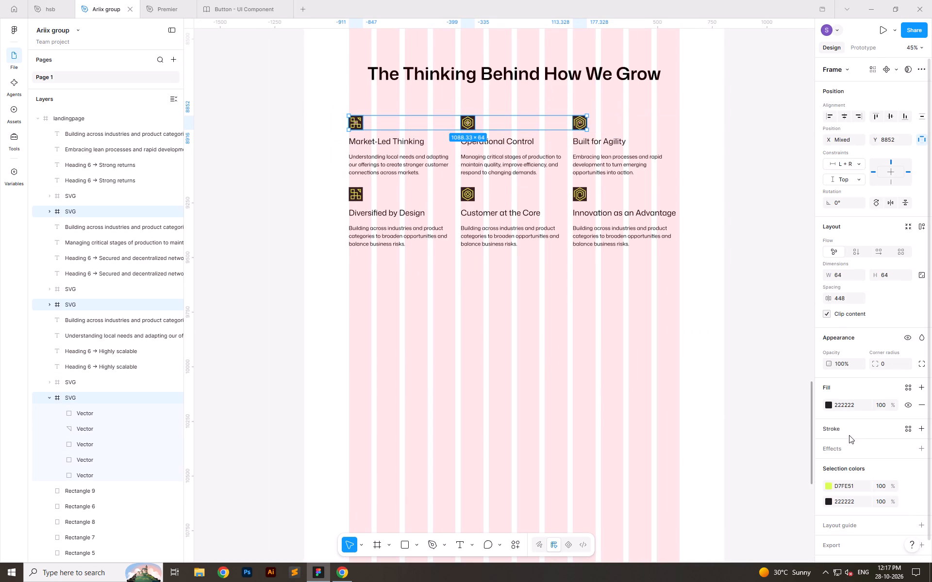
left_click(924, 405)
left_click(597, 398)
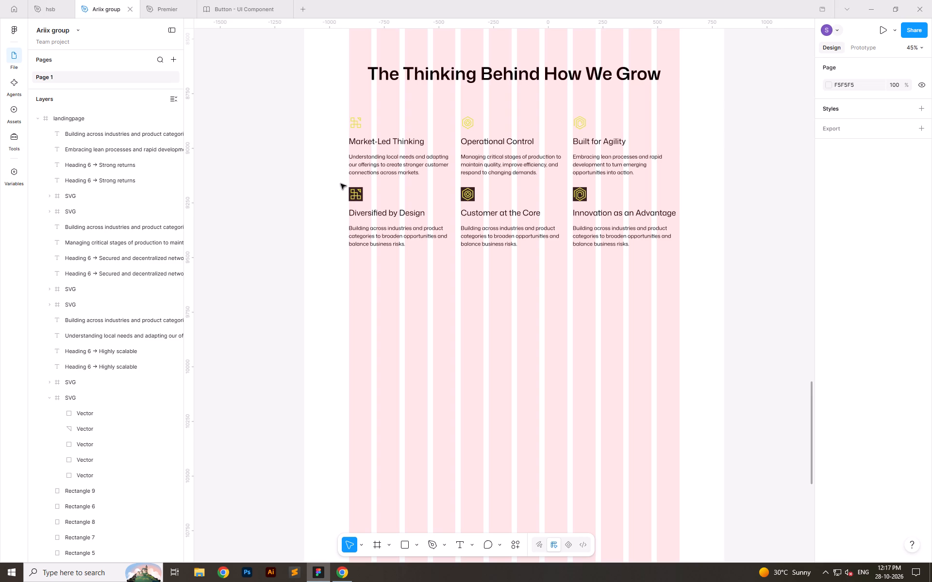
left_click_drag(341, 184, 605, 205)
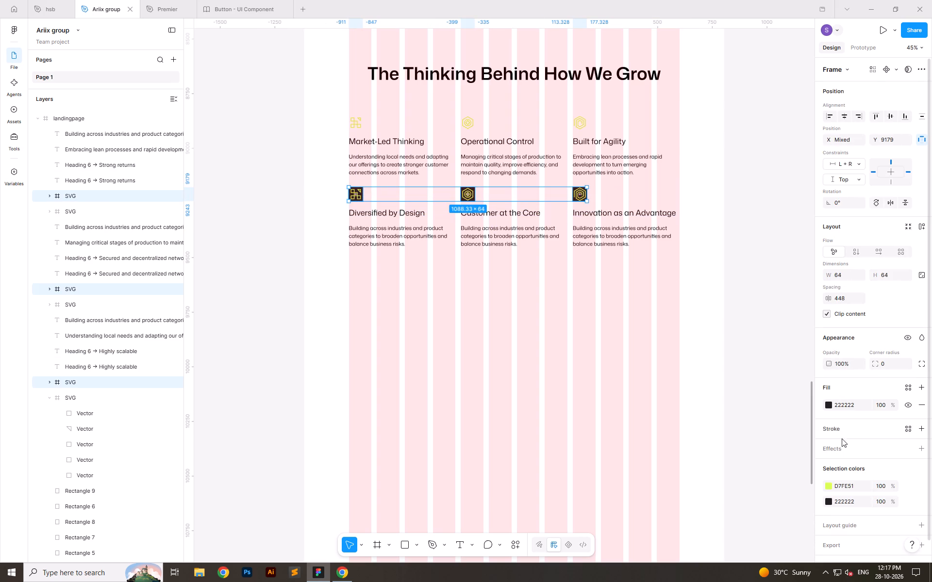
left_click(924, 404)
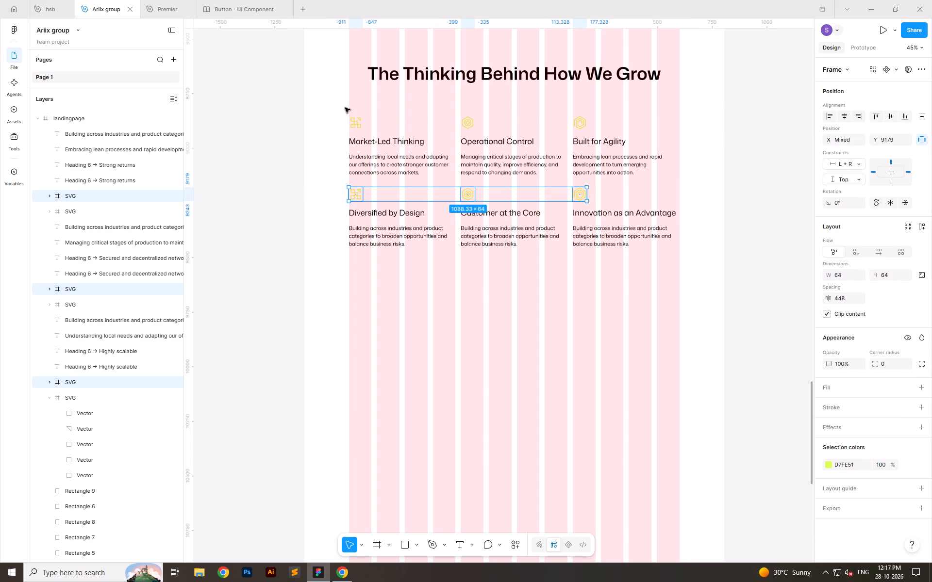
Recolour the yellow-green D7FE51 line art of all six icons to black 000000.
left_click_drag(342, 105, 583, 130, "shift")
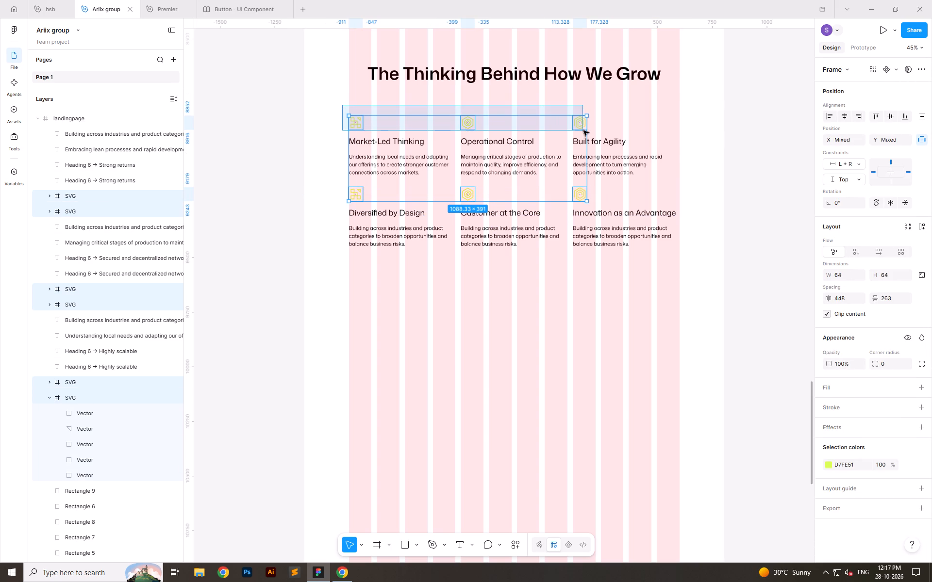
left_click_drag(583, 130, 591, 131, "shift")
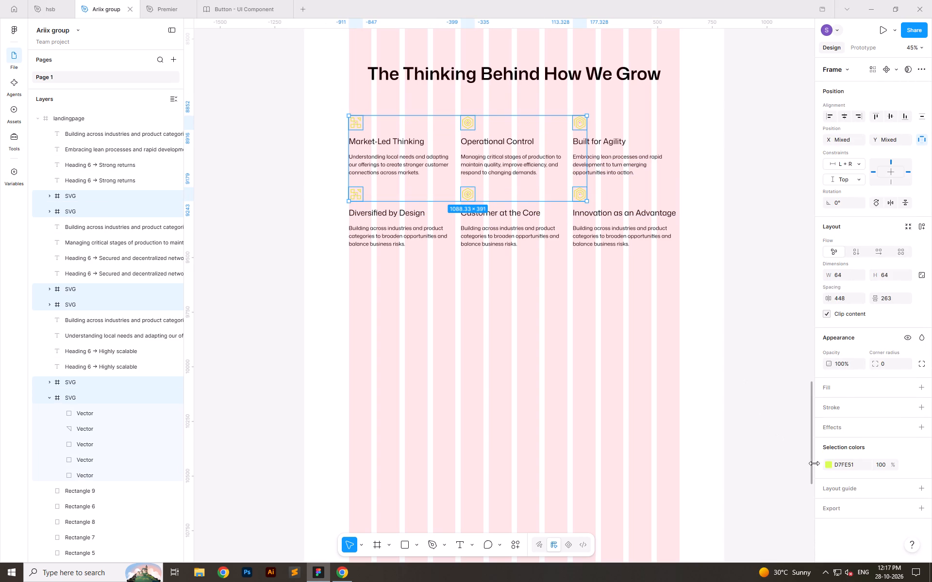
left_click(828, 465)
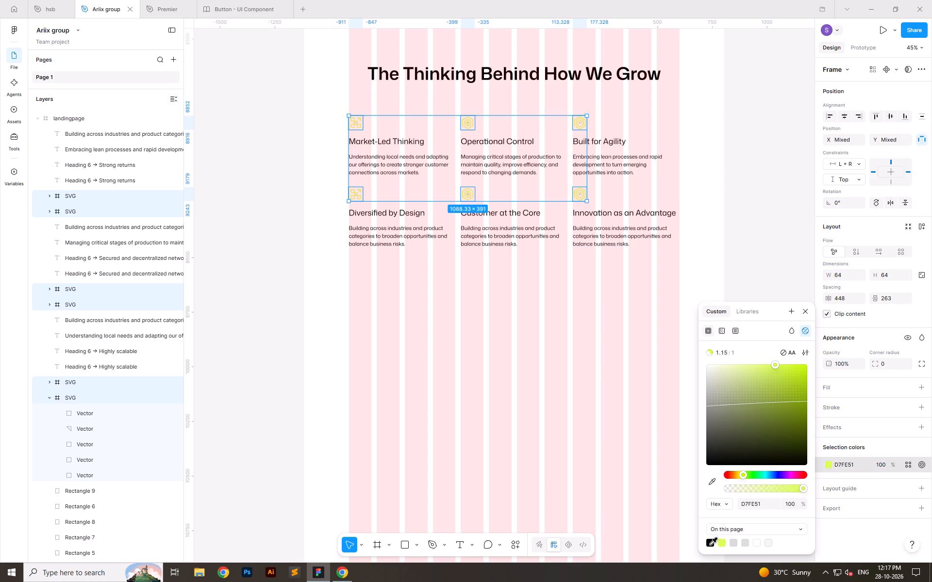
left_click(710, 545)
double_click(585, 415)
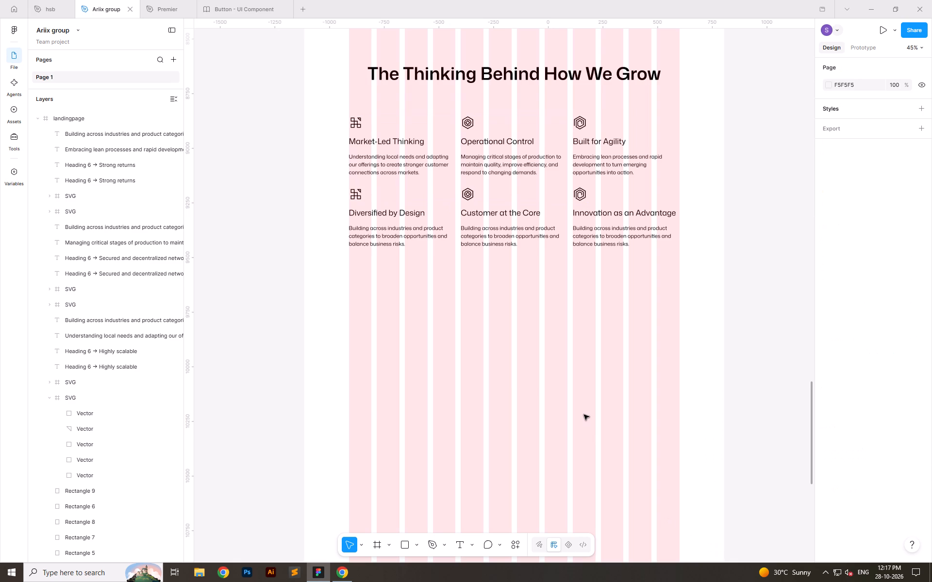
Examine the six recoloured icons individually and row by row, and review the whole grid beneath its title.
left_click(356, 202)
scroll(372, 246, "up", 5)
scroll(353, 203, "up", 4, "ctrl")
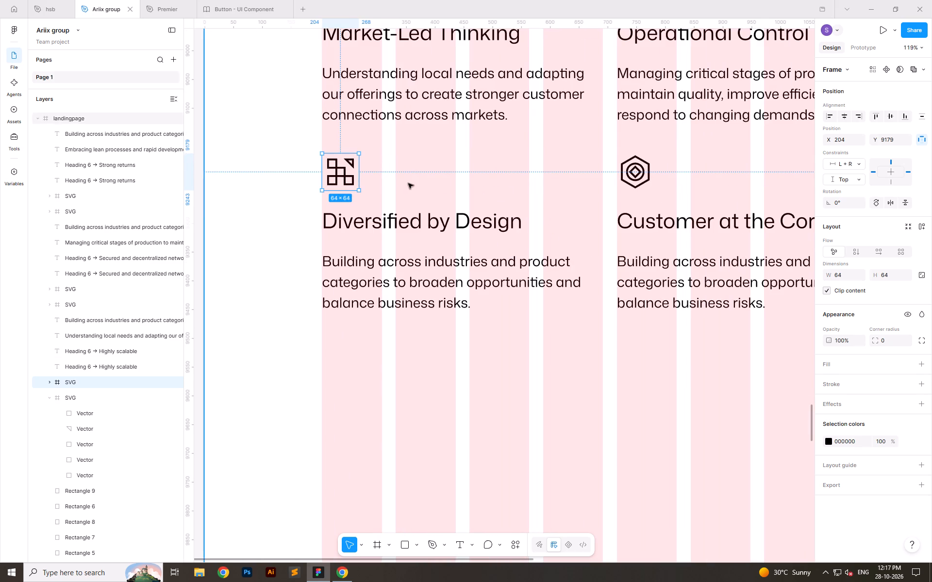
left_click(408, 183, "ctrl")
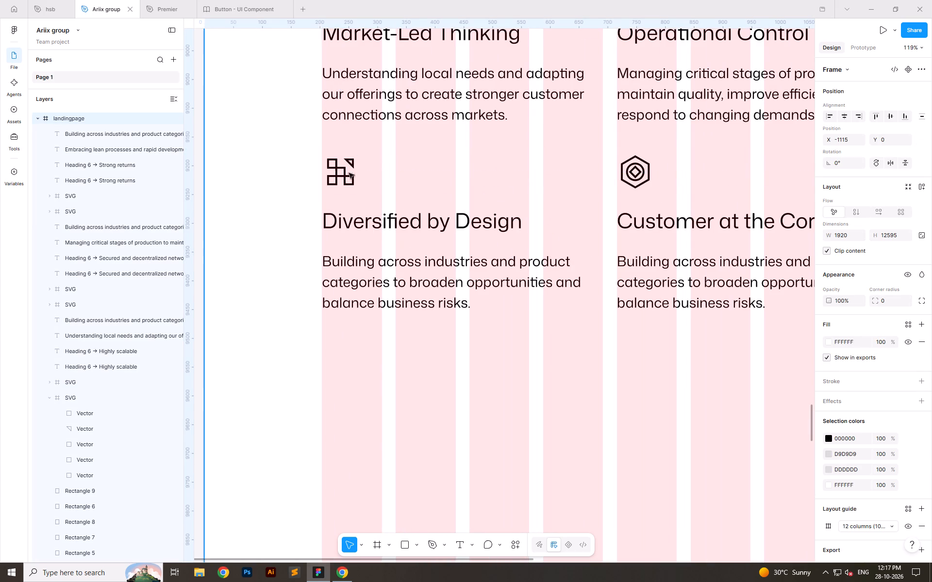
left_click(397, 174)
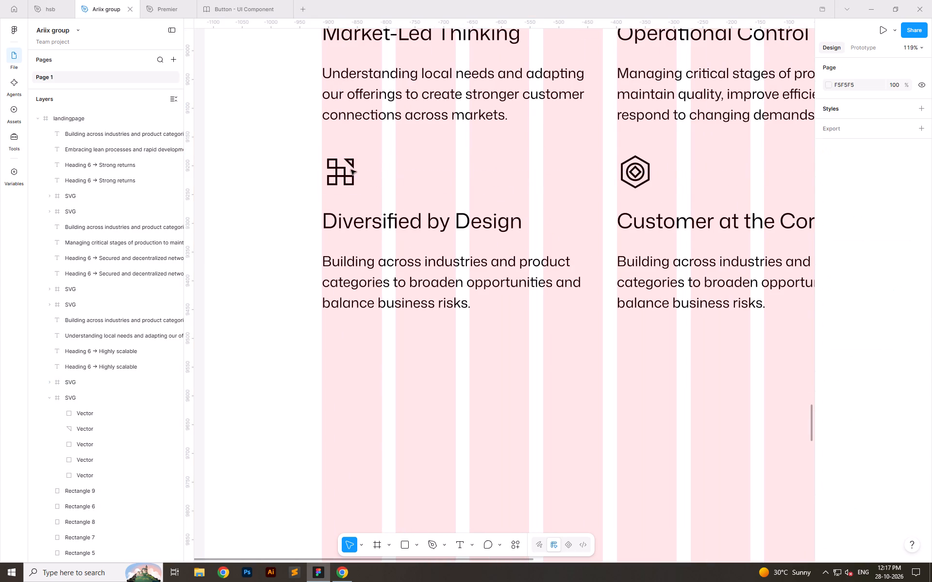
left_click(347, 169)
scroll(378, 204, "down", 4, "ctrl")
left_click(546, 187)
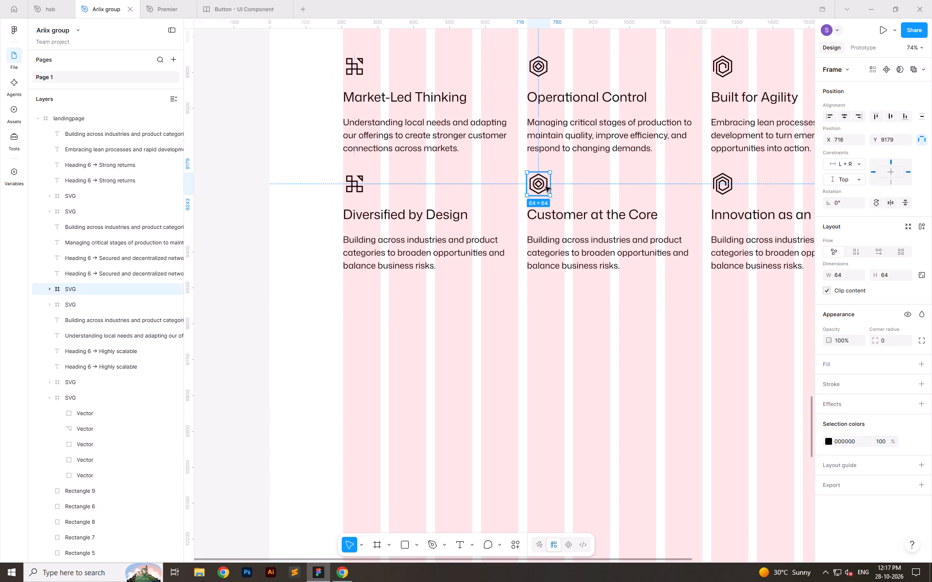
left_click(715, 274)
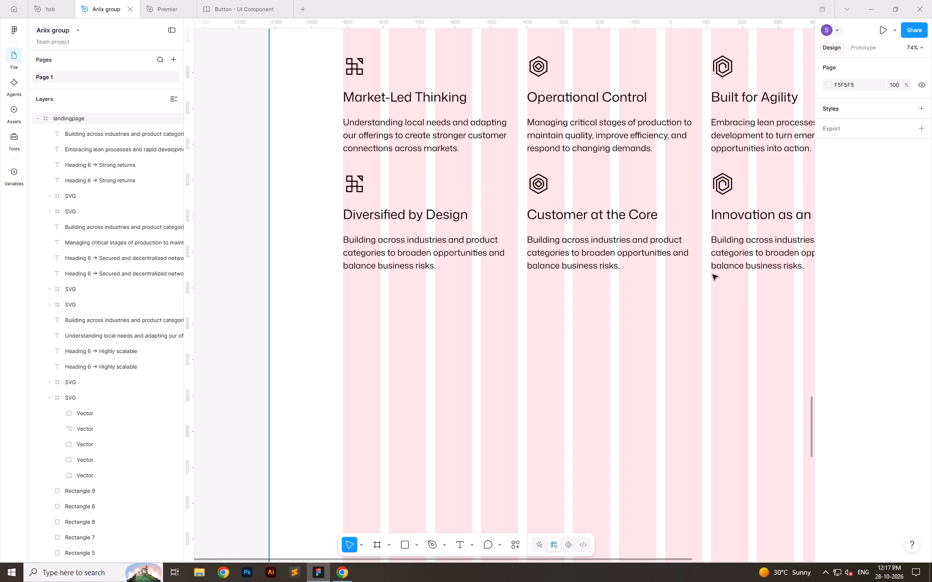
scroll(699, 282, "down", 6, "ctrl")
scroll(685, 304, "up", 2, "ctrl")
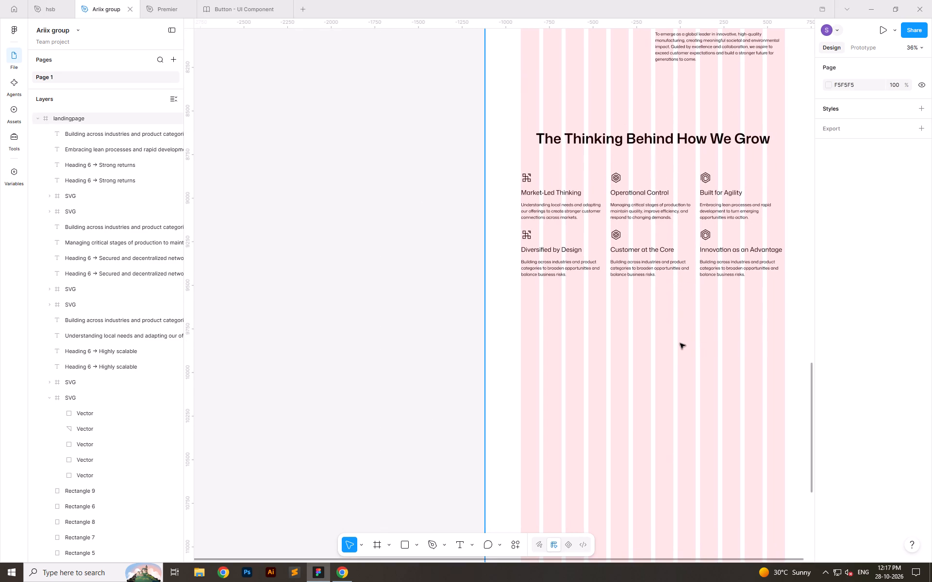
left_click(703, 179)
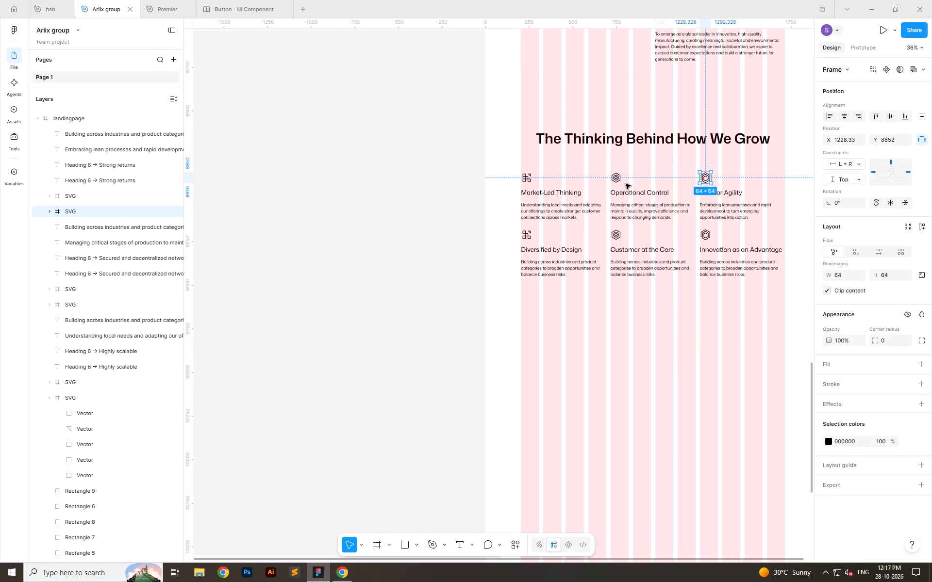
left_click(618, 180, "shift")
left_click(533, 178, "shift")
left_click(615, 382)
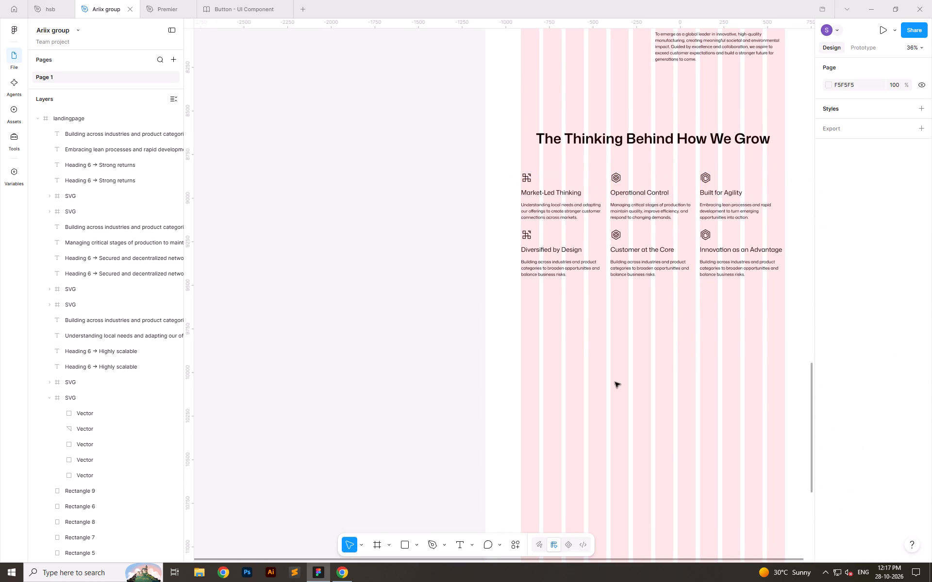
left_click_drag(516, 162, 709, 188)
left_click(535, 368)
left_click_drag(510, 227, 710, 246)
left_click(702, 284)
scroll(478, 301, "down", 6, "ctrl")
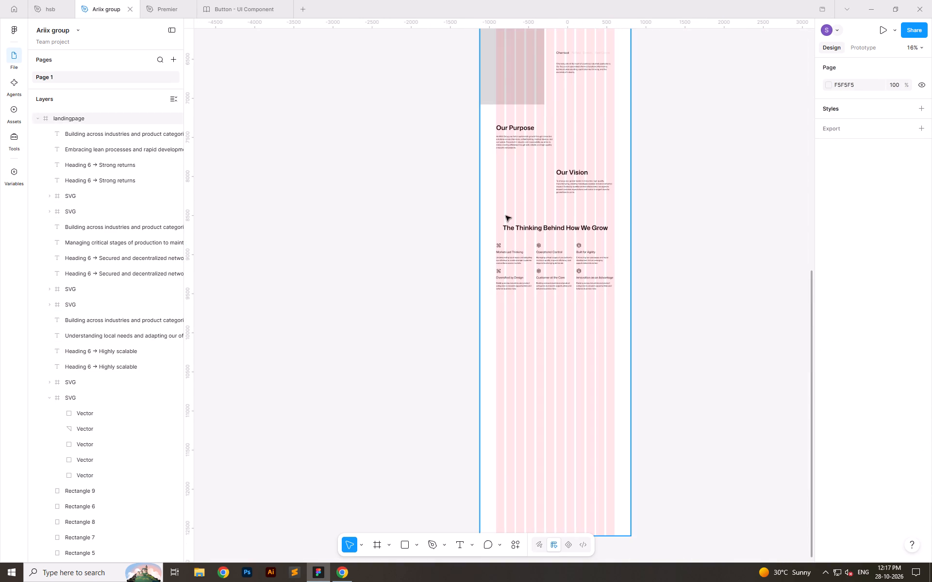
left_click_drag(484, 236, 625, 306)
left_click(696, 246)
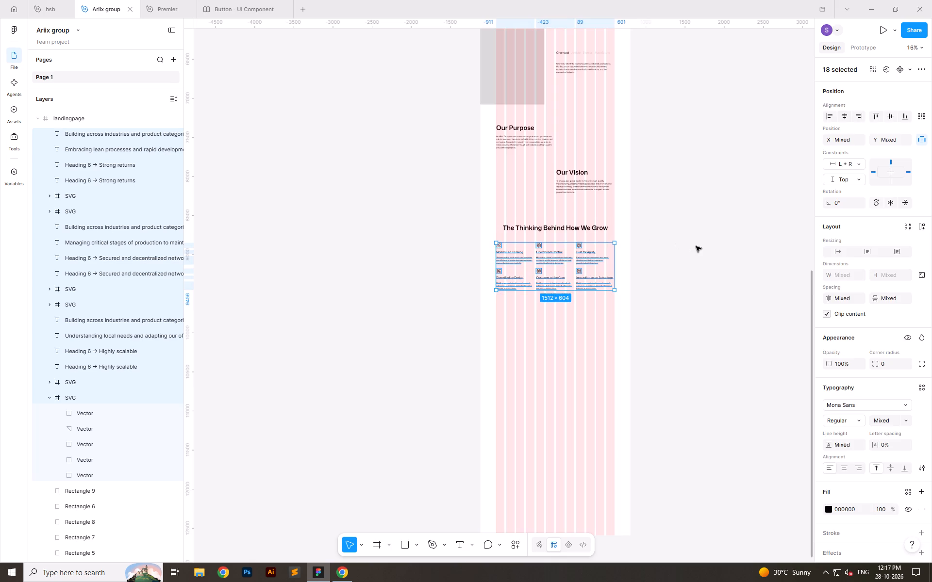
scroll(653, 254, "up", 5, "ctrl")
scroll(337, 366, "up", 3, "ctrl")
left_click(424, 372)
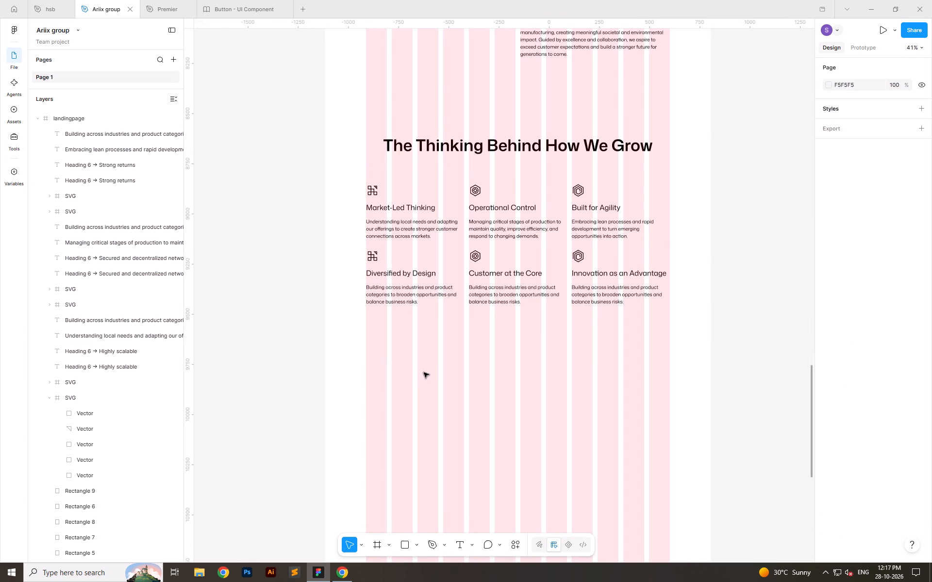
Set the font size of the Market-Led Thinking heading to 30.
left_click(399, 213)
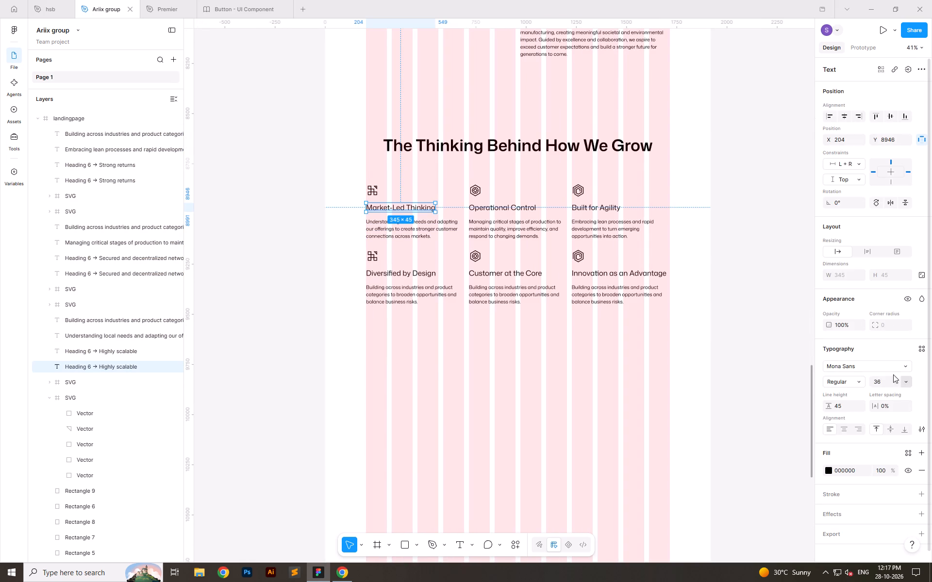
left_click(885, 378)
type("30")
key("Return")
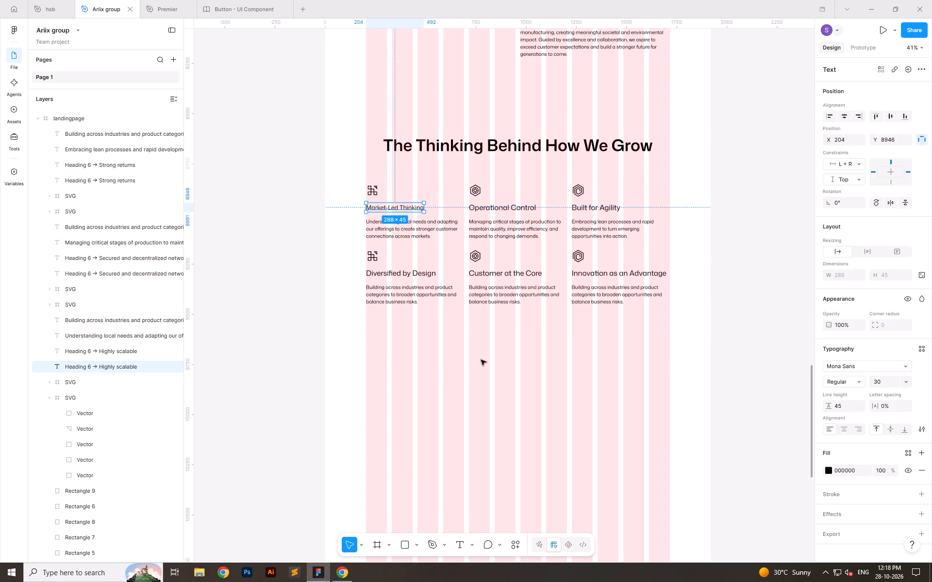
scroll(483, 412, "down", 17, "ctrl")
scroll(496, 278, "up", 10, "ctrl")
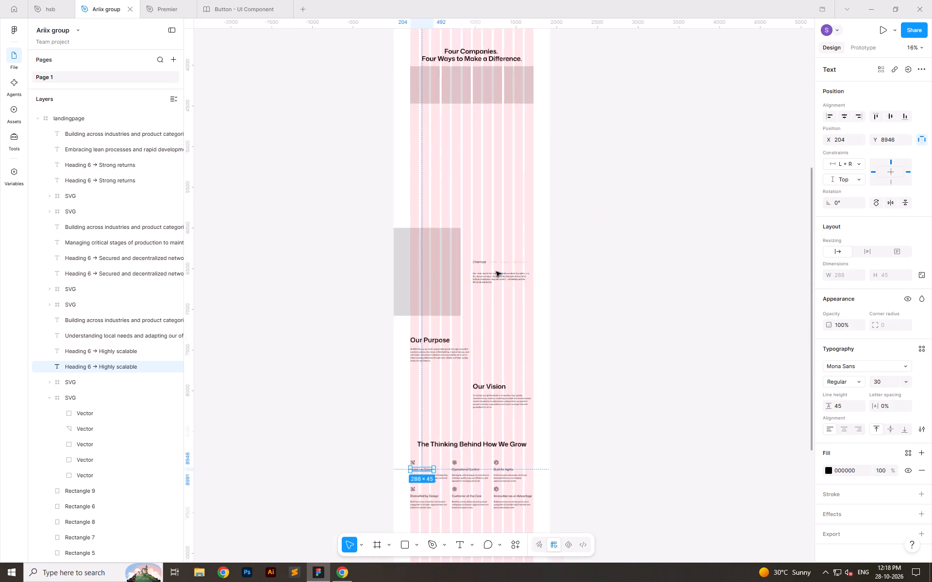
Compare the text settings of the Airfield label and the hero tagline with those of the Market-Led Thinking heading.
scroll(496, 272, "up", 1, "ctrl")
left_click(493, 251, "ctrl")
scroll(474, 367, "down", 12, "ctrl")
scroll(460, 121, "up", 5, "ctrl")
scroll(478, 402, "down", 5, "ctrl")
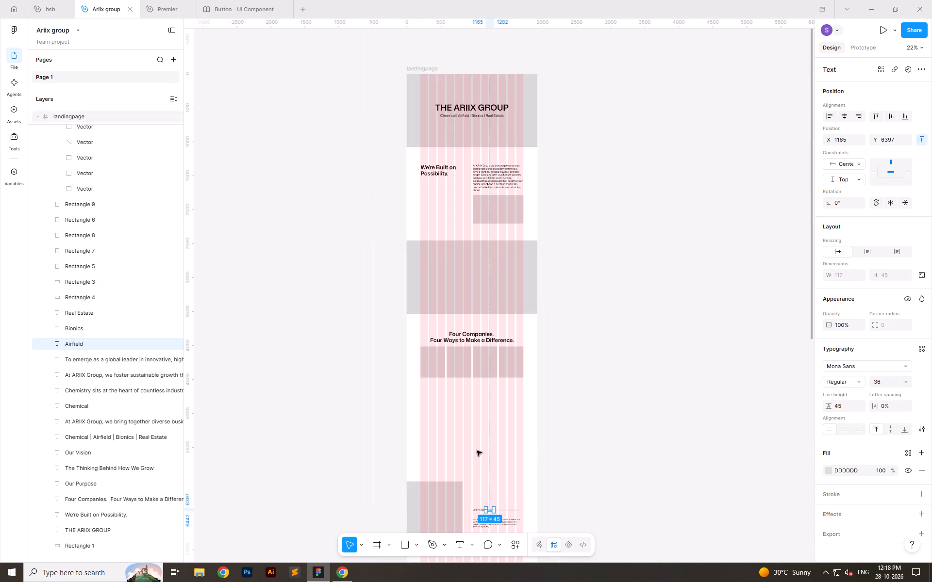
left_click(460, 116, "ctrl")
left_click(727, 281)
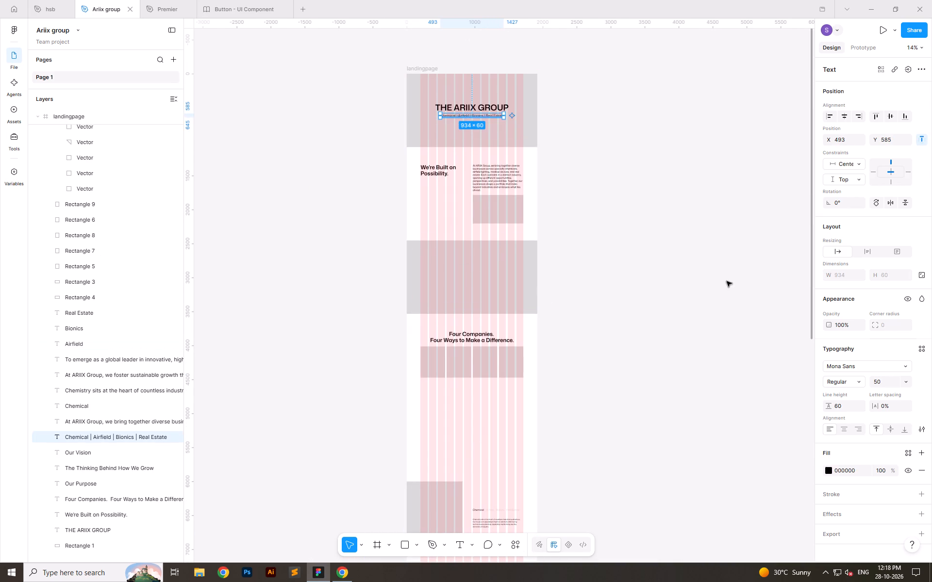
scroll(569, 198, "down", 17)
scroll(457, 361, "up", 17, "ctrl")
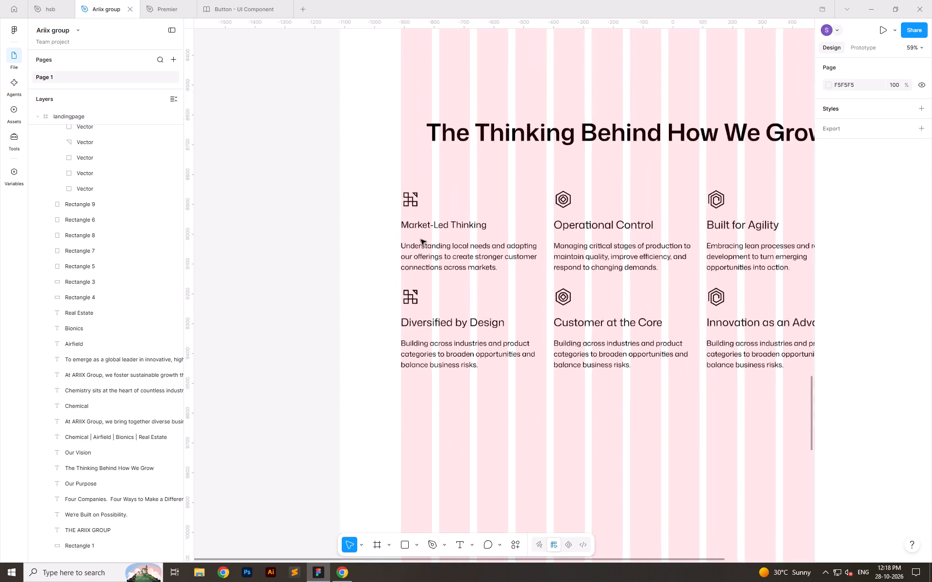
scroll(421, 240, "up", 1, "ctrl")
left_click(464, 220, "ctrl")
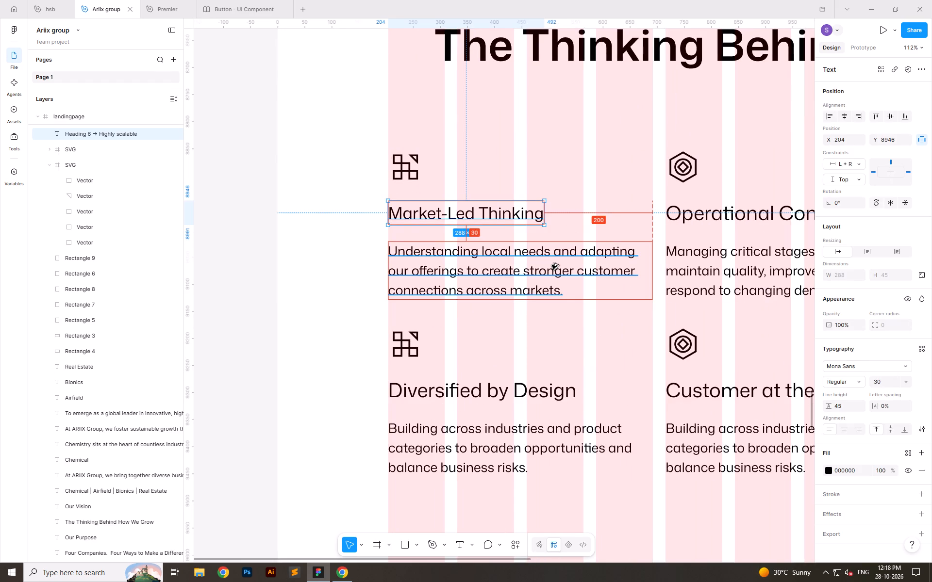
left_click(493, 176)
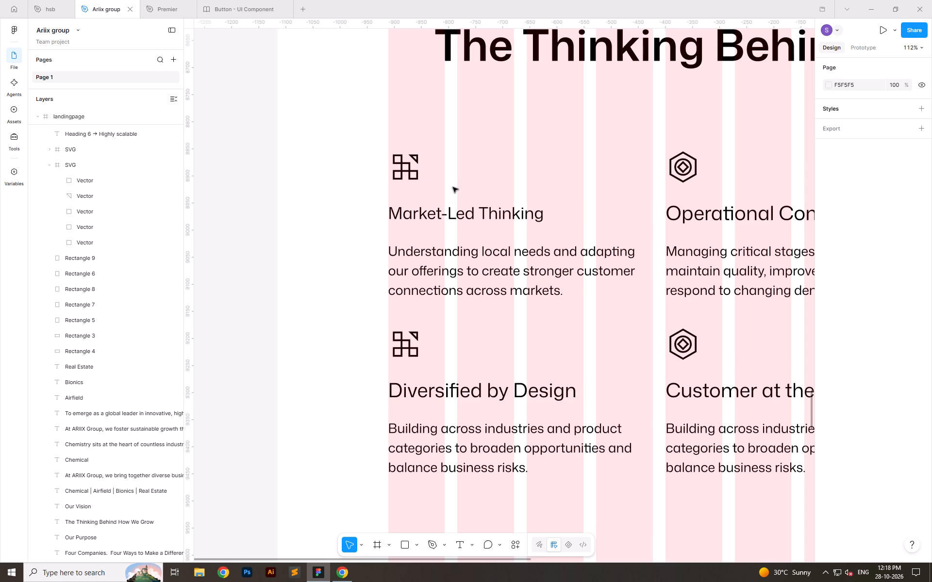
left_click(545, 172)
Check the Market-Led Thinking heading's text settings against its description, the Our Vision paragraph and the Chemical section's text.
scroll(374, 218, "down", 6, "ctrl")
left_click(430, 217)
left_click(456, 244)
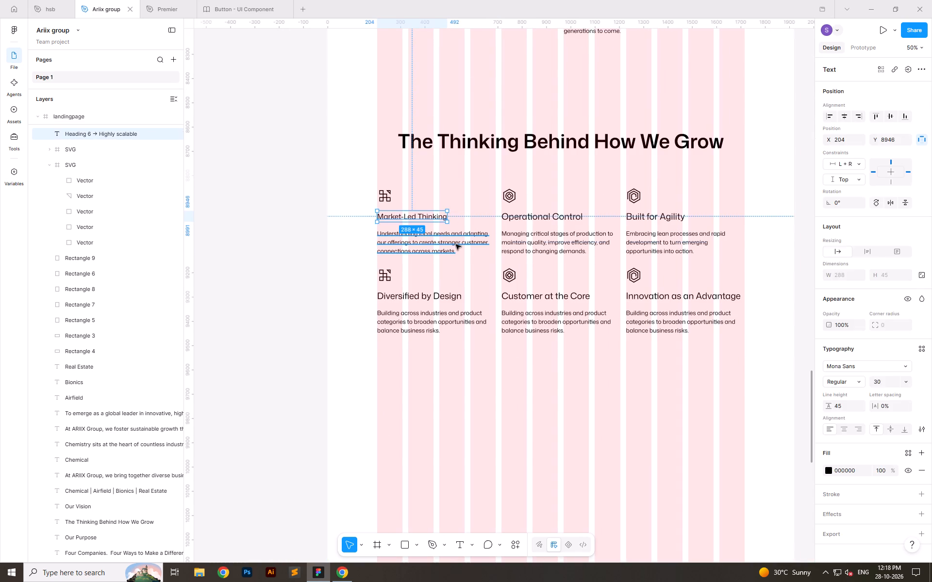
left_click(511, 413)
scroll(491, 380, "down", 7, "ctrl")
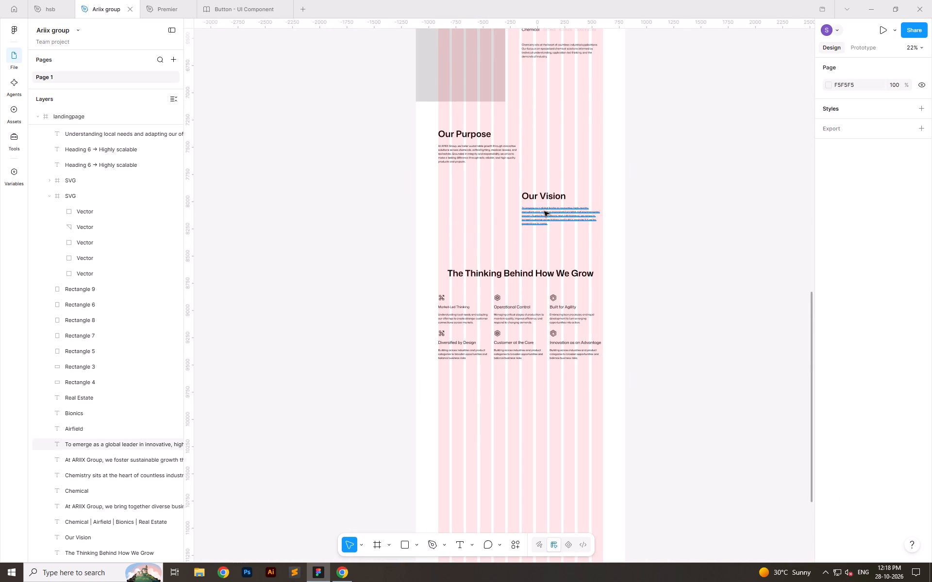
left_click(544, 211, "ctrl")
scroll(616, 96, "up", 4)
left_click(547, 141)
left_click(667, 224)
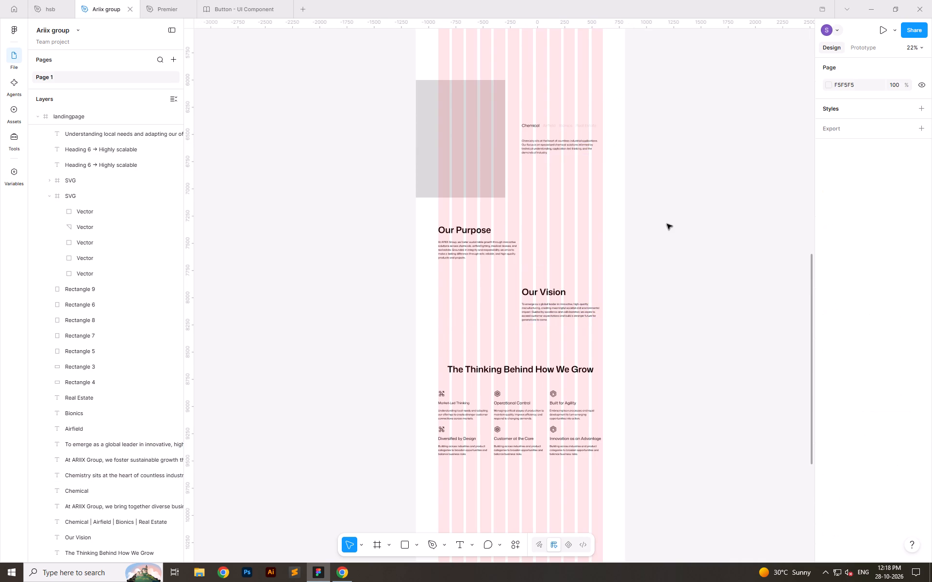
scroll(467, 440, "up", 13, "ctrl")
left_click(329, 292, "ctrl")
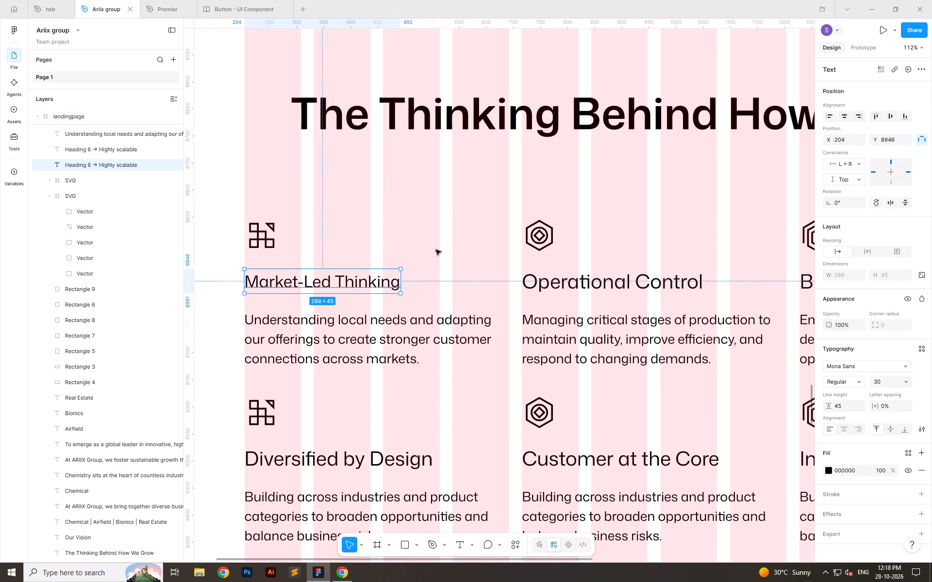
scroll(308, 403, "down", 12, "ctrl")
scroll(444, 164, "down", 4, "ctrl")
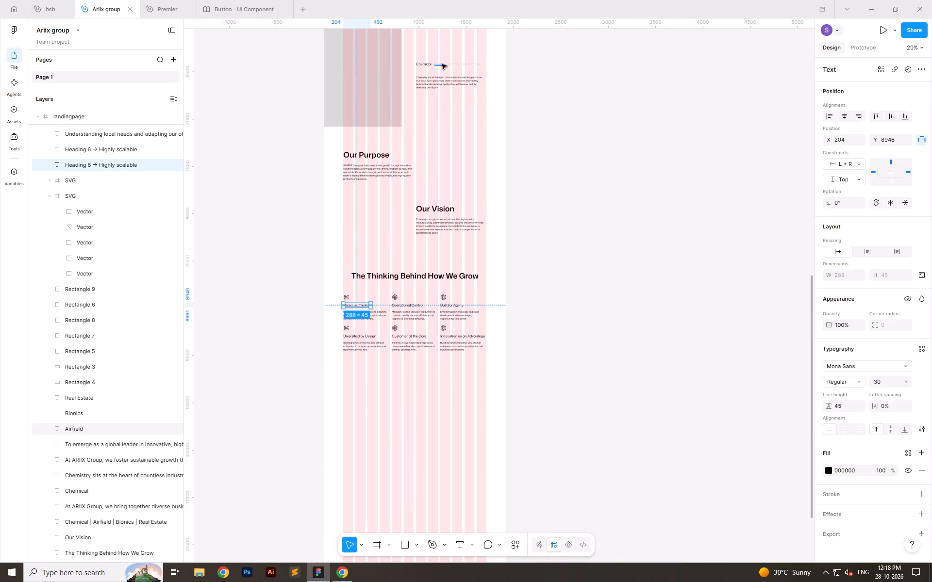
left_click(442, 64, "ctrl")
left_click(623, 256)
scroll(388, 323, "up", 12, "ctrl")
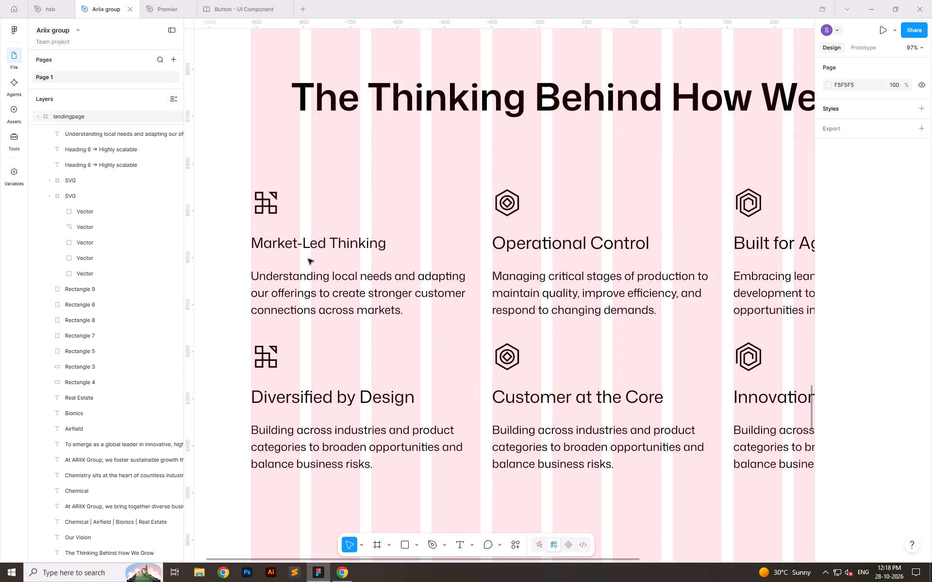
Undo back through the recent changes until the font size edit on the Market-Led Thinking heading is reverted.
left_click(305, 245, "ctrl")
key("ctrl+z")
key("ctrl+z")
key("ctrl+z")
key("ctrl+z")
key("ctrl+z")
key("ctrl+z")
key("ctrl+z")
key("ctrl+z")
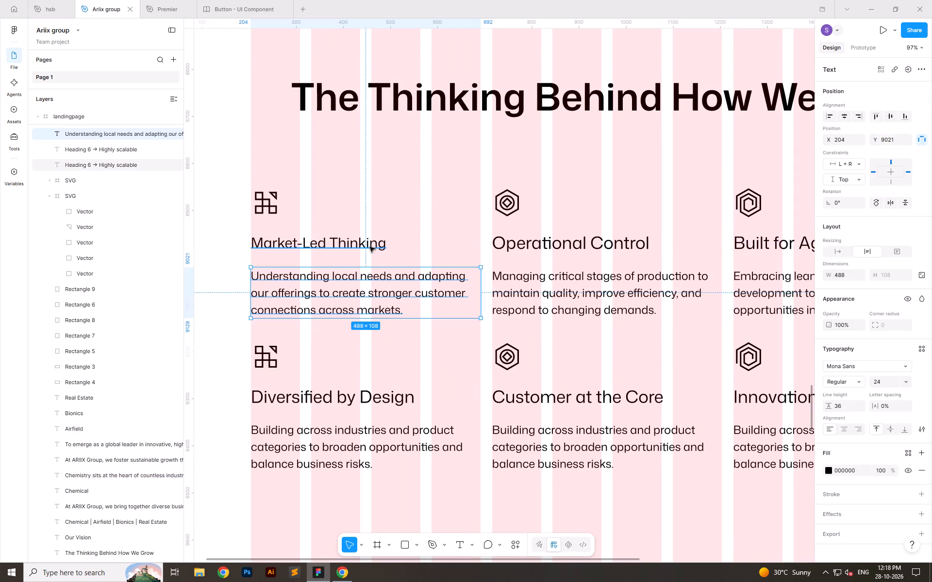
key("ctrl+z")
key("ctrl+z")
key("ctrl+z")
key("ctrl+z")
key("ctrl+z")
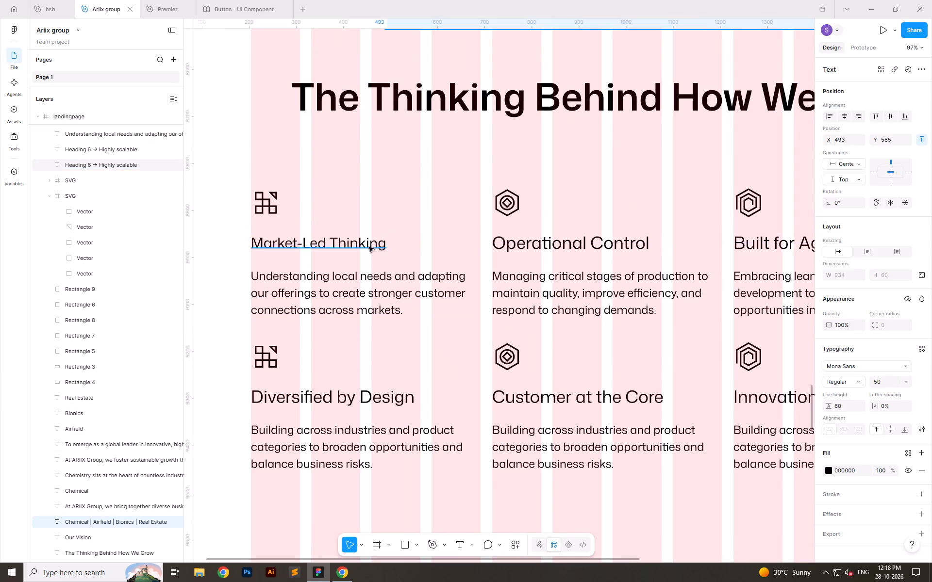
key("ctrl+z")
key("ctrl+z")
key("ctrl+z")
left_click(366, 202)
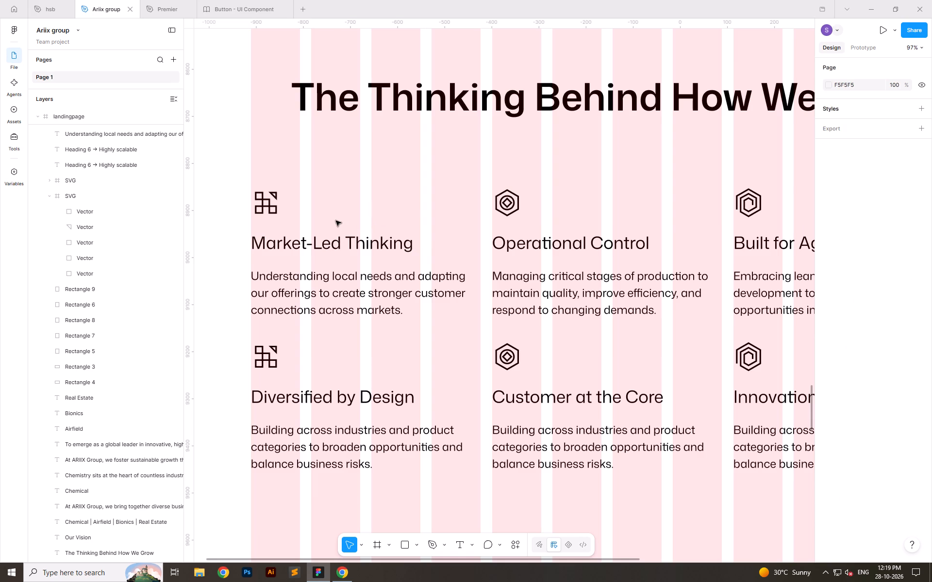
Review the six-item grid by row and as a whole, along with its title and the page sections above it.
left_click_drag(228, 189, 316, 269)
left_click_drag(316, 269, 762, 316)
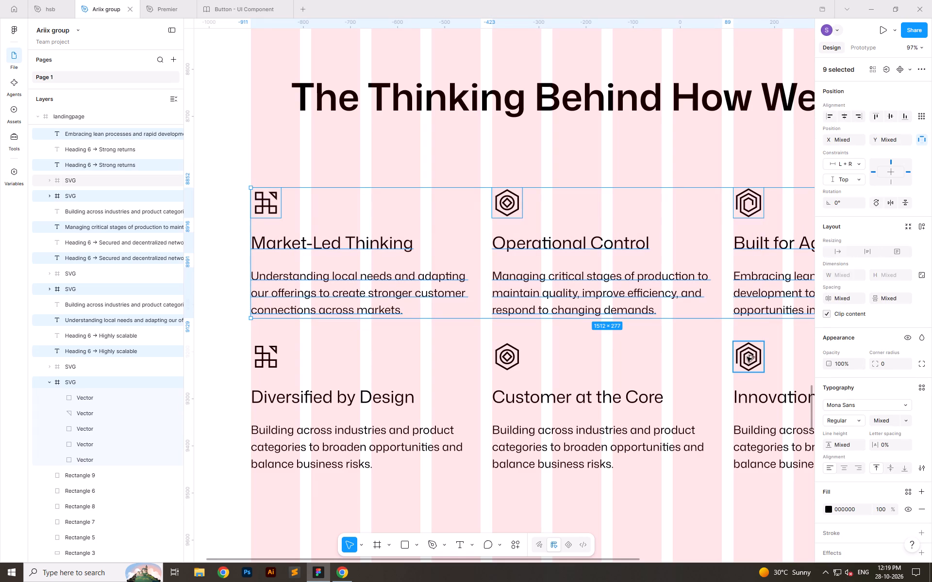
left_click(622, 339)
scroll(490, 302, "down", 10, "ctrl")
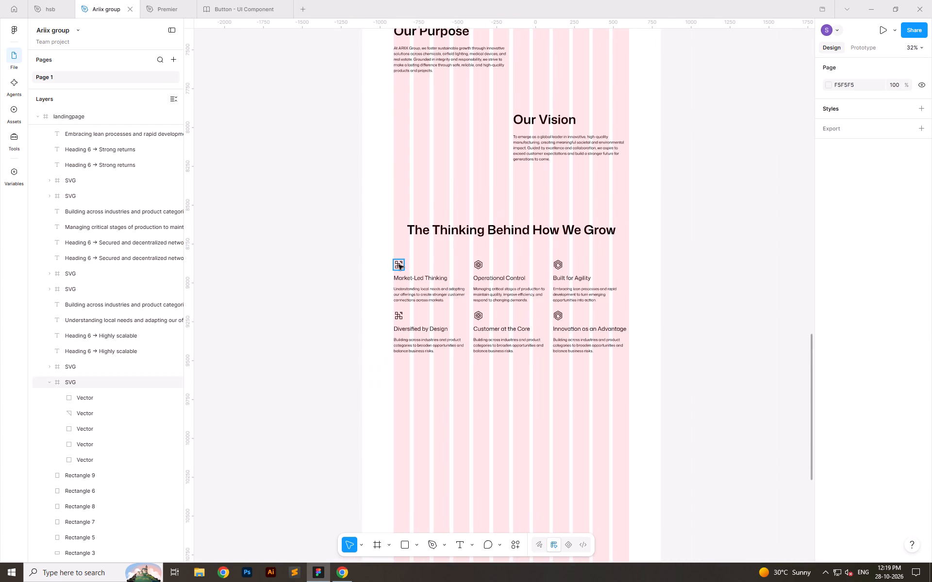
left_click_drag(387, 248, 645, 402)
left_click(749, 287)
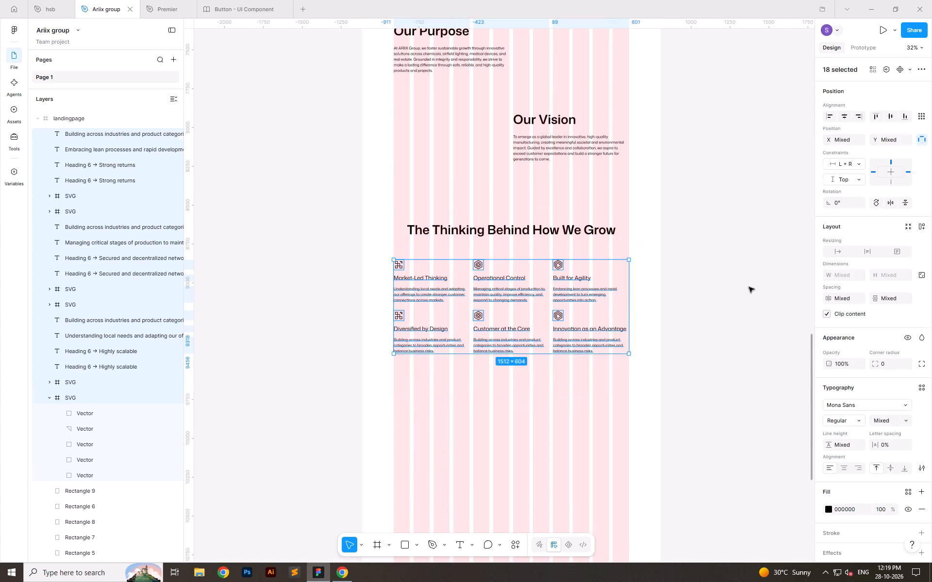
scroll(457, 280, "down", 6, "ctrl")
scroll(463, 272, "up", 6, "ctrl")
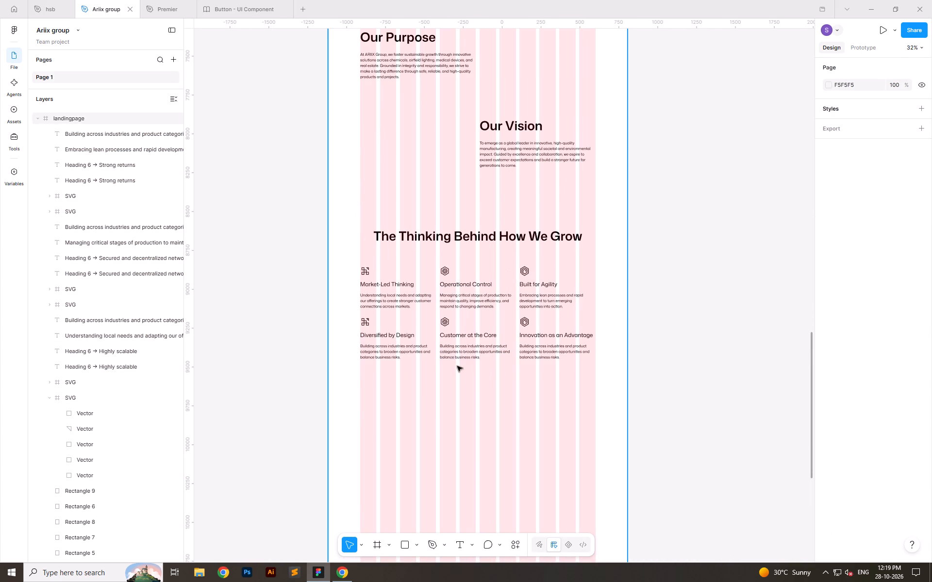
scroll(396, 407, "up", 5, "ctrl")
scroll(447, 232, "down", 5, "ctrl")
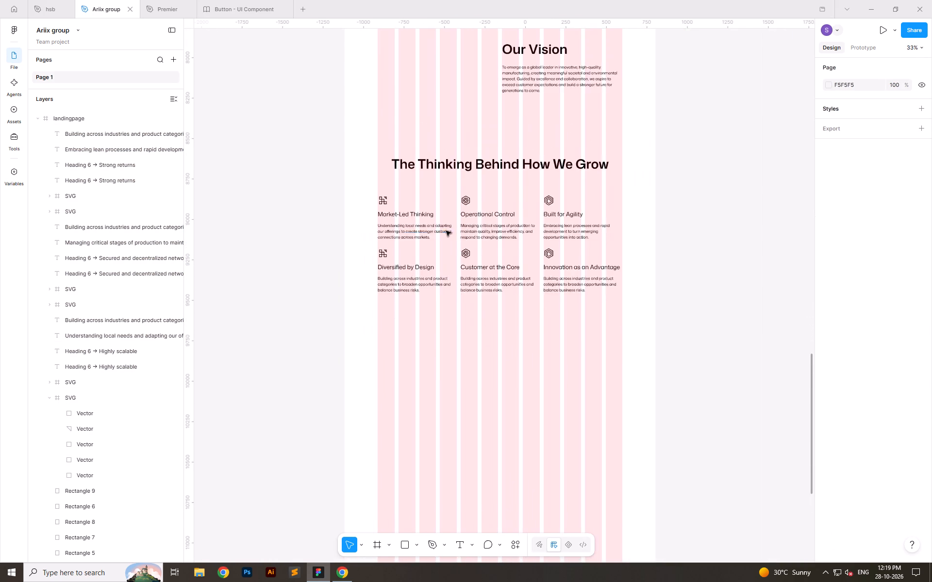
scroll(446, 231, "down", 3, "ctrl")
scroll(449, 342, "up", 3, "ctrl")
scroll(476, 287, "up", 3, "ctrl")
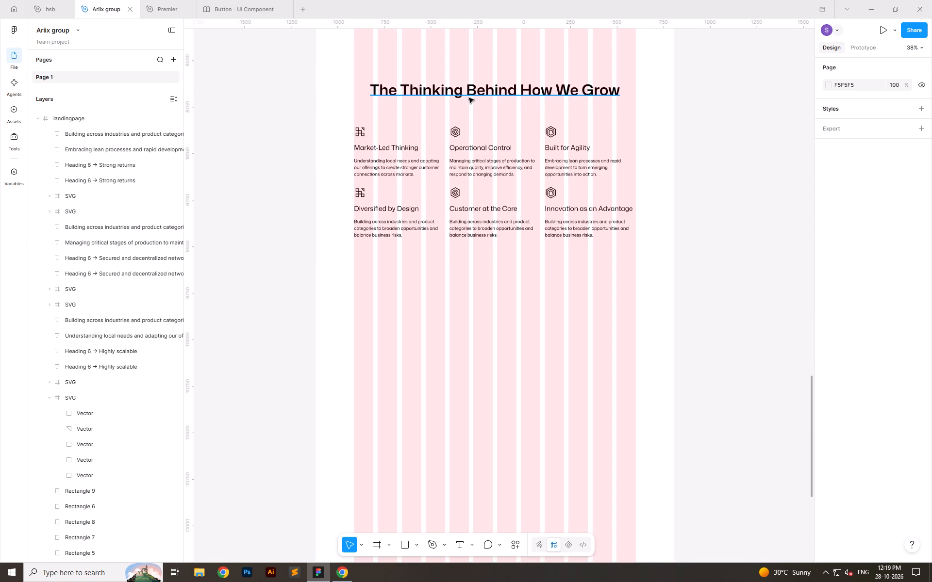
left_click(469, 98, "ctrl")
left_click(732, 218, "ctrl")
scroll(546, 366, "down", 7, "ctrl")
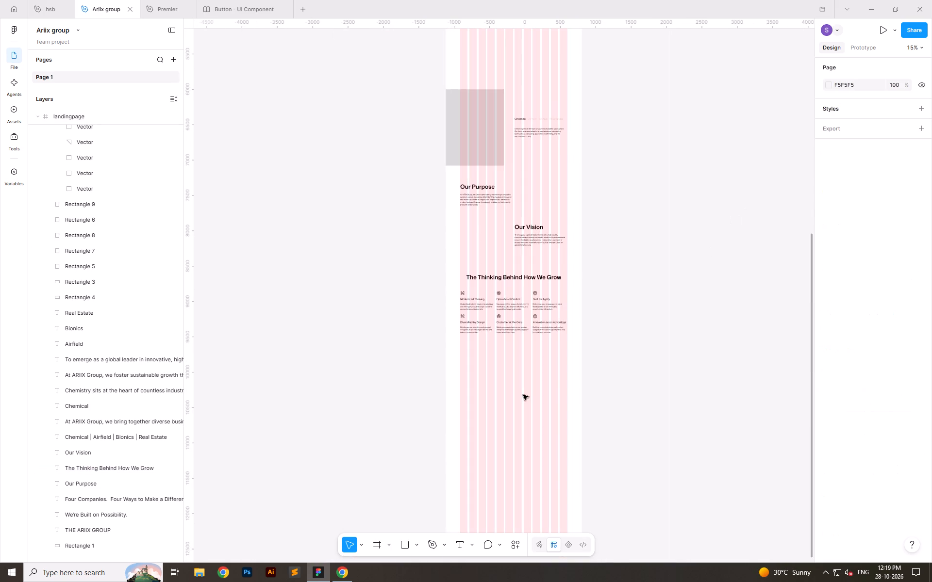
scroll(485, 164, "up", 5, "ctrl")
scroll(499, 208, "up", 5, "ctrl")
scroll(408, 259, "down", 6, "ctrl")
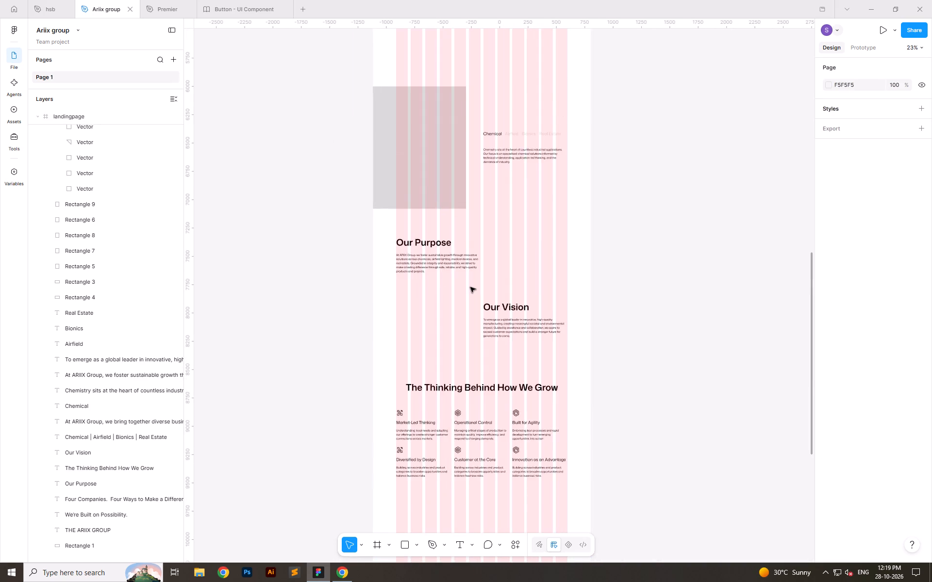
Switch to the ARIIX Group landing page document in Chrome and compare its Thinking Behind How We Grow copy with the Figma section.
key("alt+Tab")
left_click(681, 235)
scroll(534, 282, "down", 7)
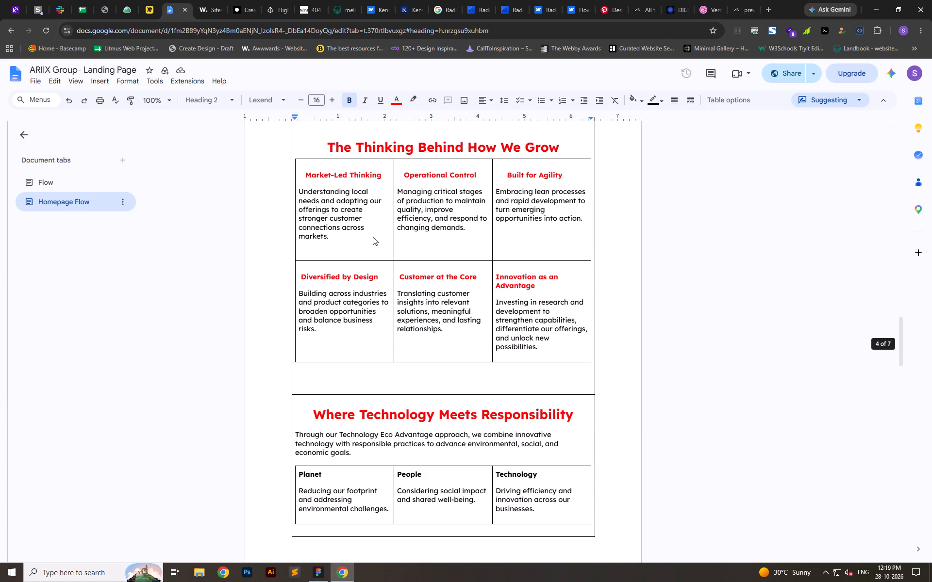
key("alt+Tab")
scroll(474, 496, "up", 8, "ctrl")
Read the document's Where Technology Meets Responsibility and Meet the Visionary Minds sections, and check the free space below the Figma grid.
key("alt+Tab")
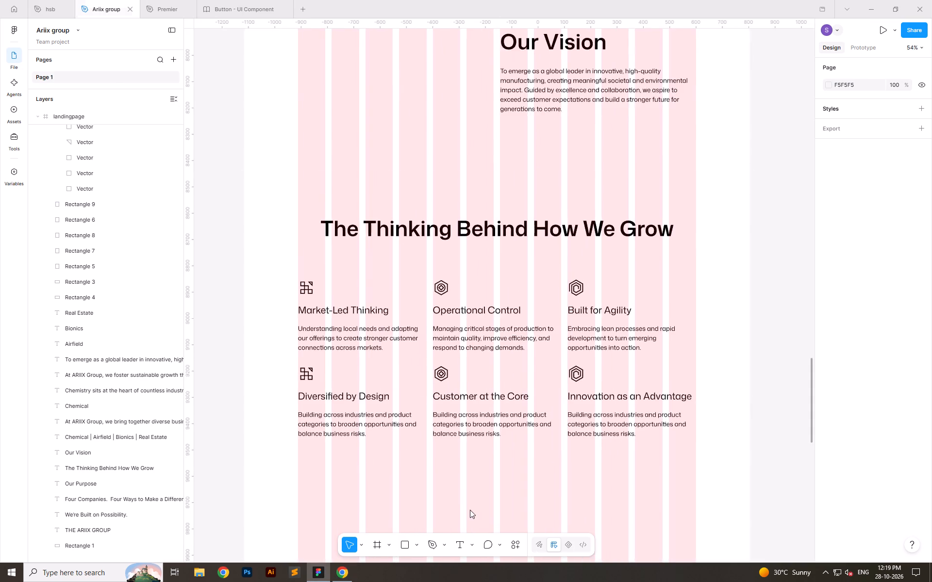
scroll(366, 321, "down", 4)
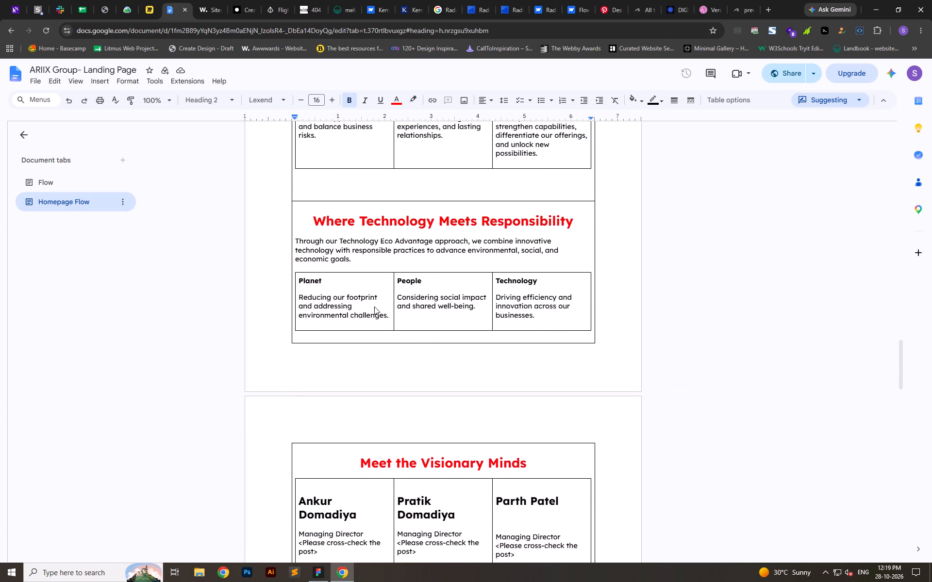
scroll(388, 307, "down", 5)
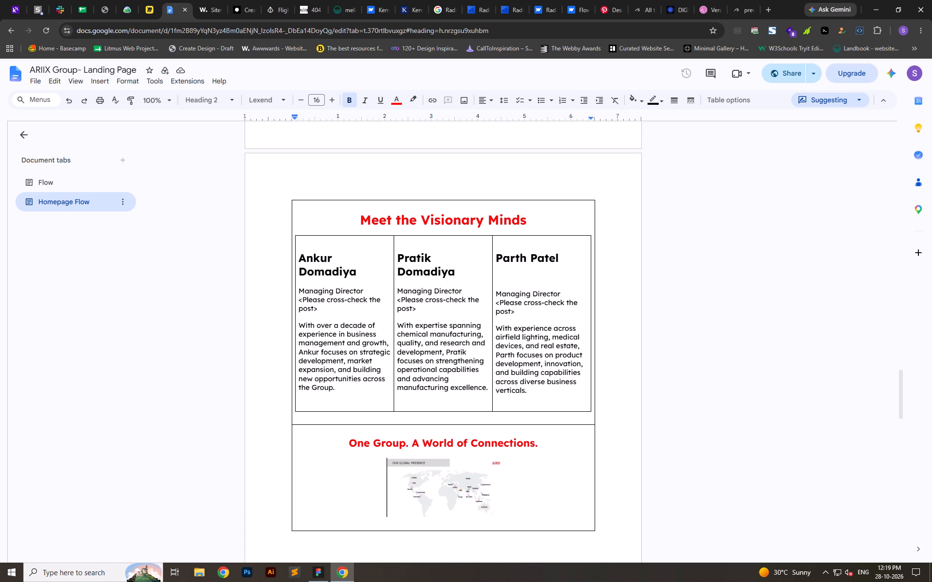
left_click(325, 576)
scroll(415, 328, "down", 4)
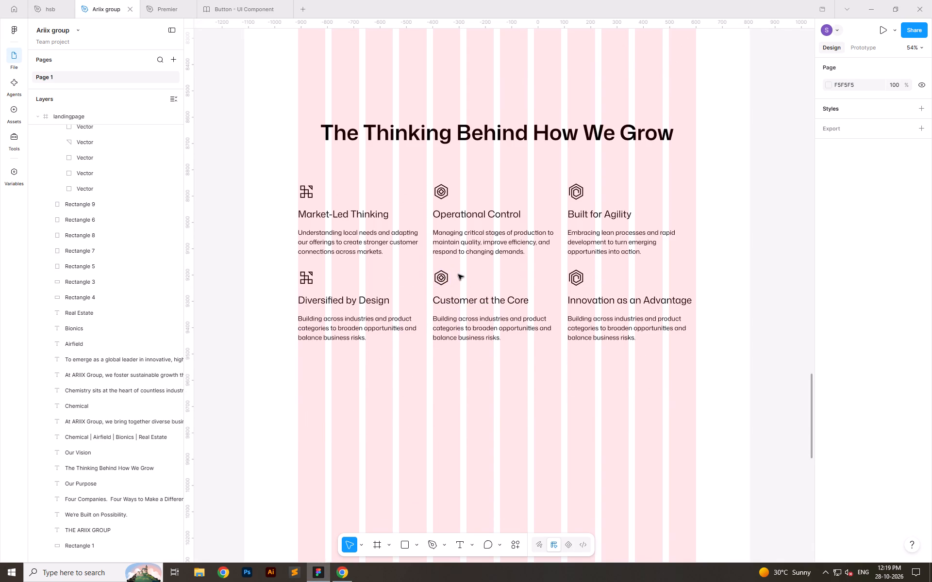
key("alt+Tab")
scroll(483, 280, "up", 4)
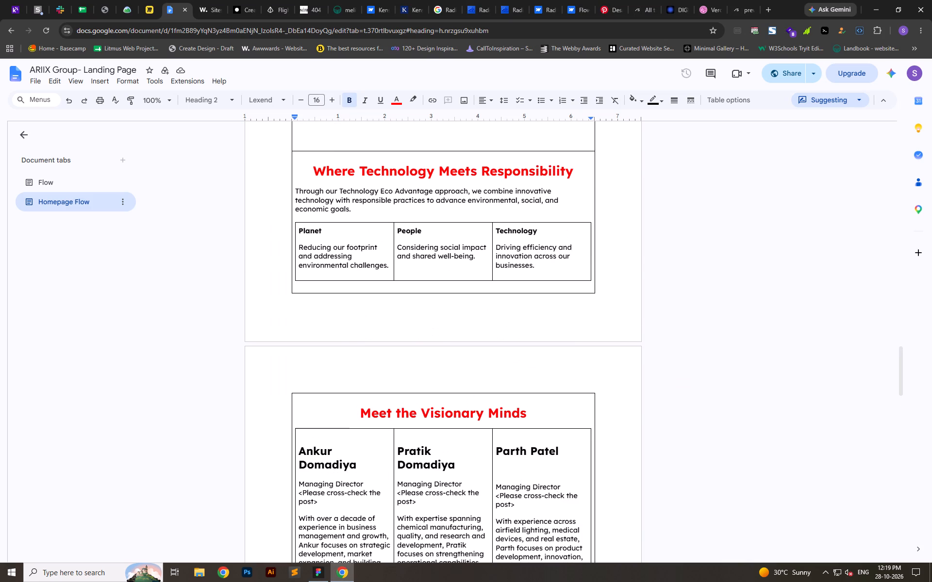
key("alt+Tab")
scroll(437, 180, "down", 7)
scroll(437, 153, "down", 5, "ctrl")
scroll(446, 269, "up", 4, "ctrl")
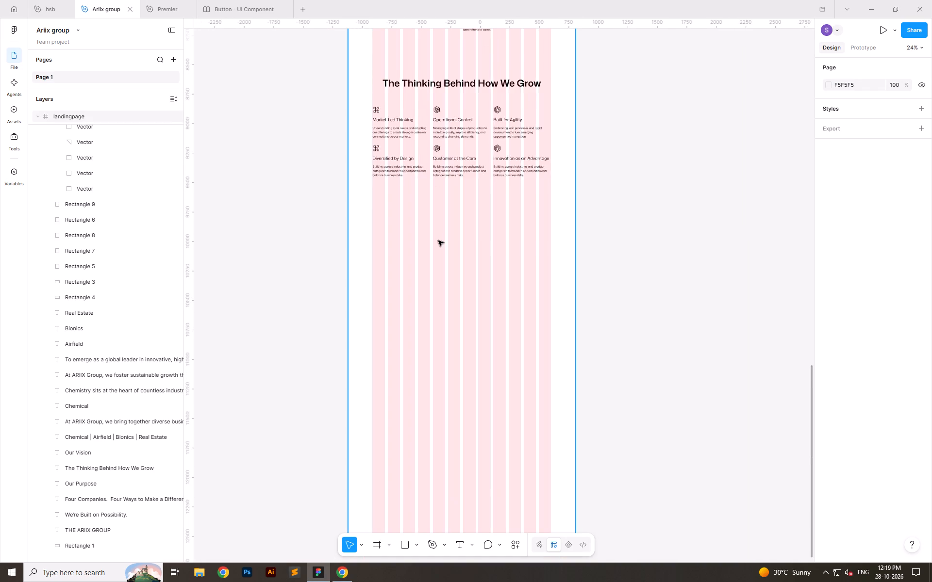
scroll(438, 241, "up", 2, "ctrl")
key("alt+Tab")
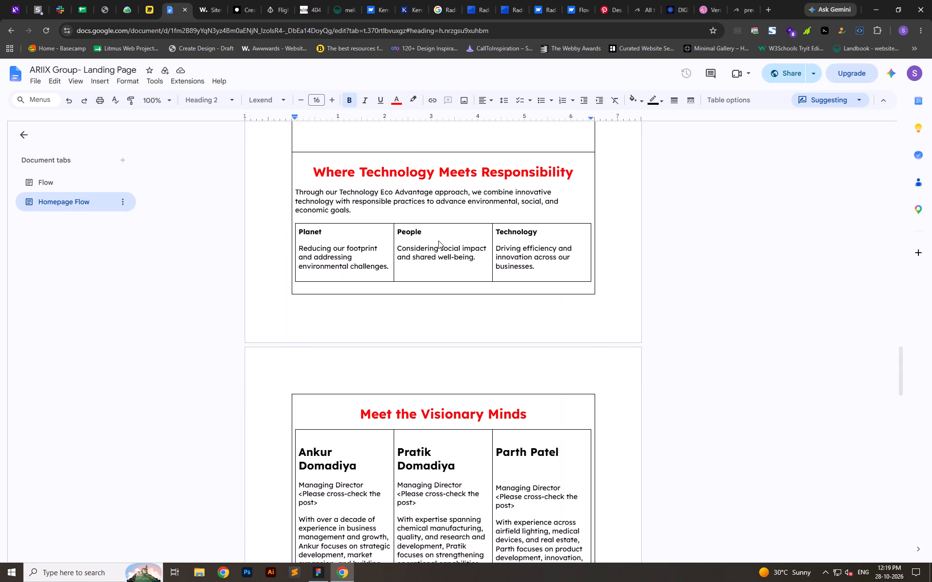